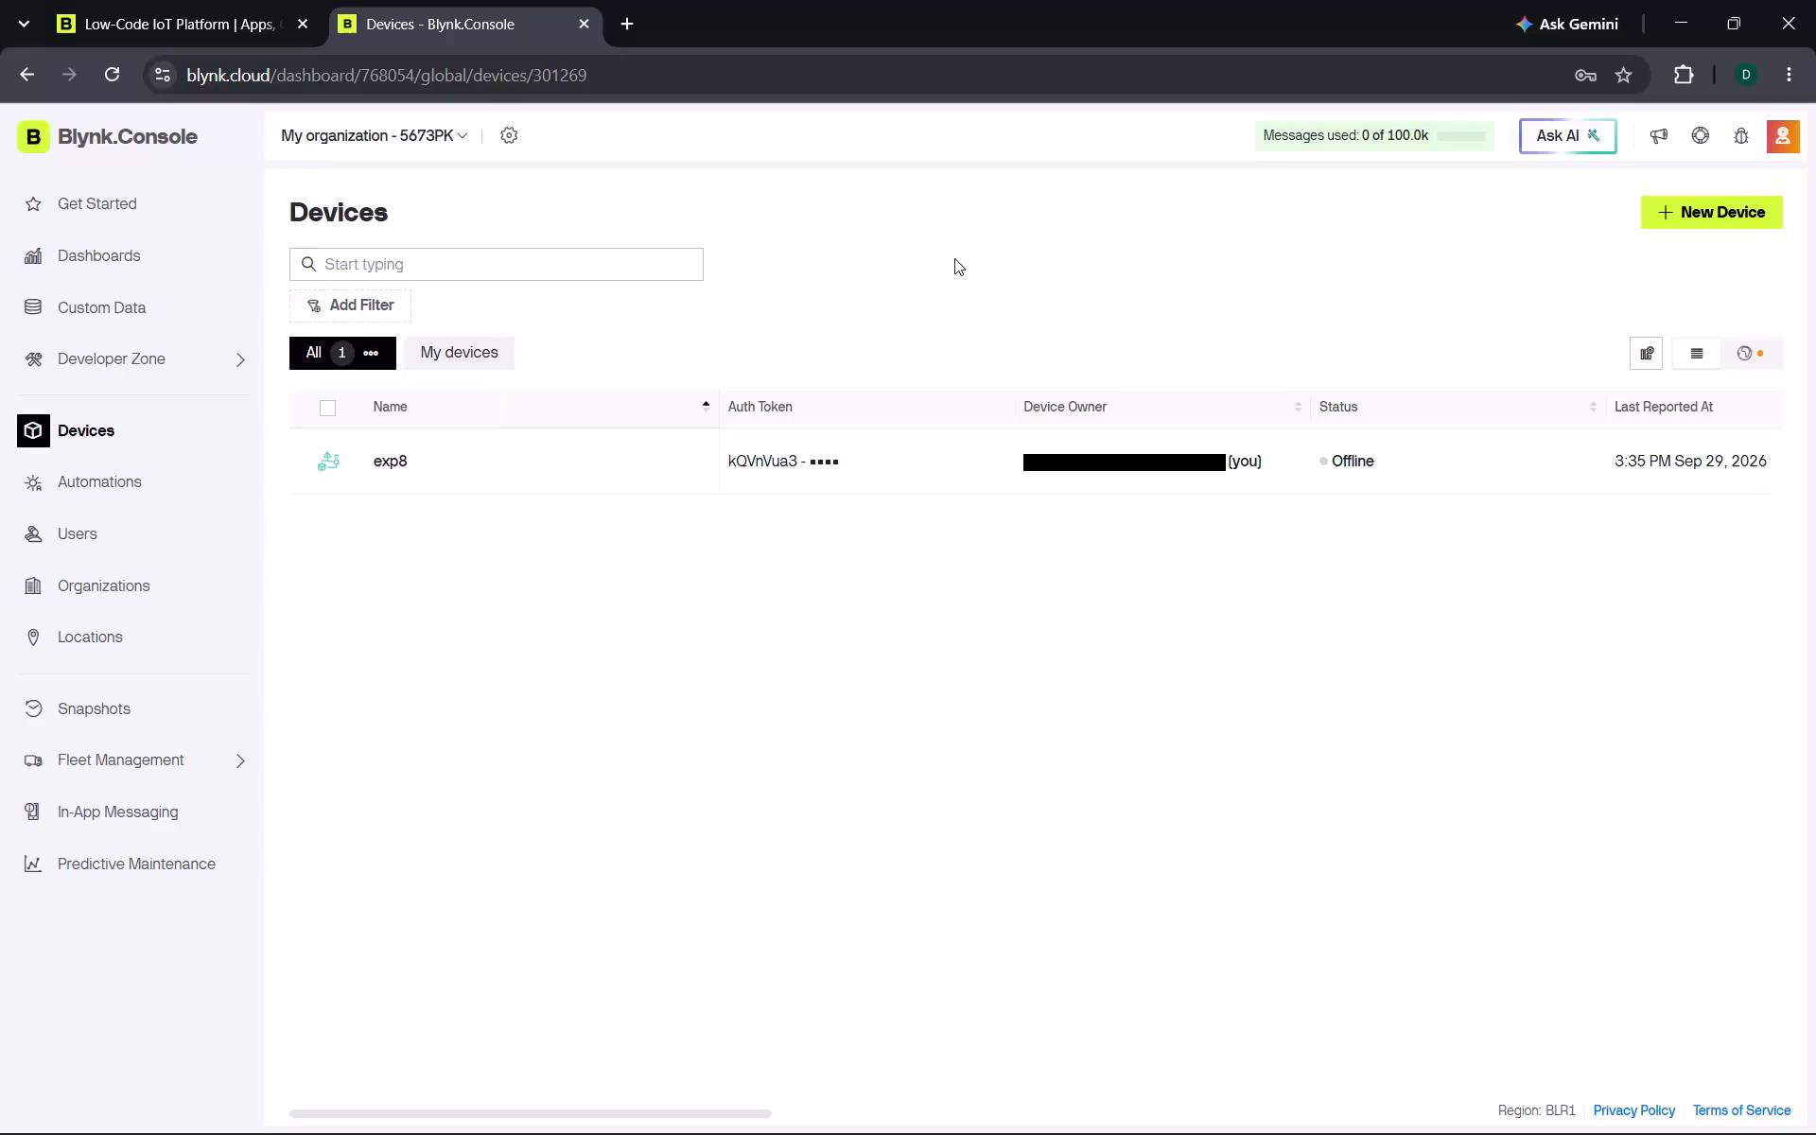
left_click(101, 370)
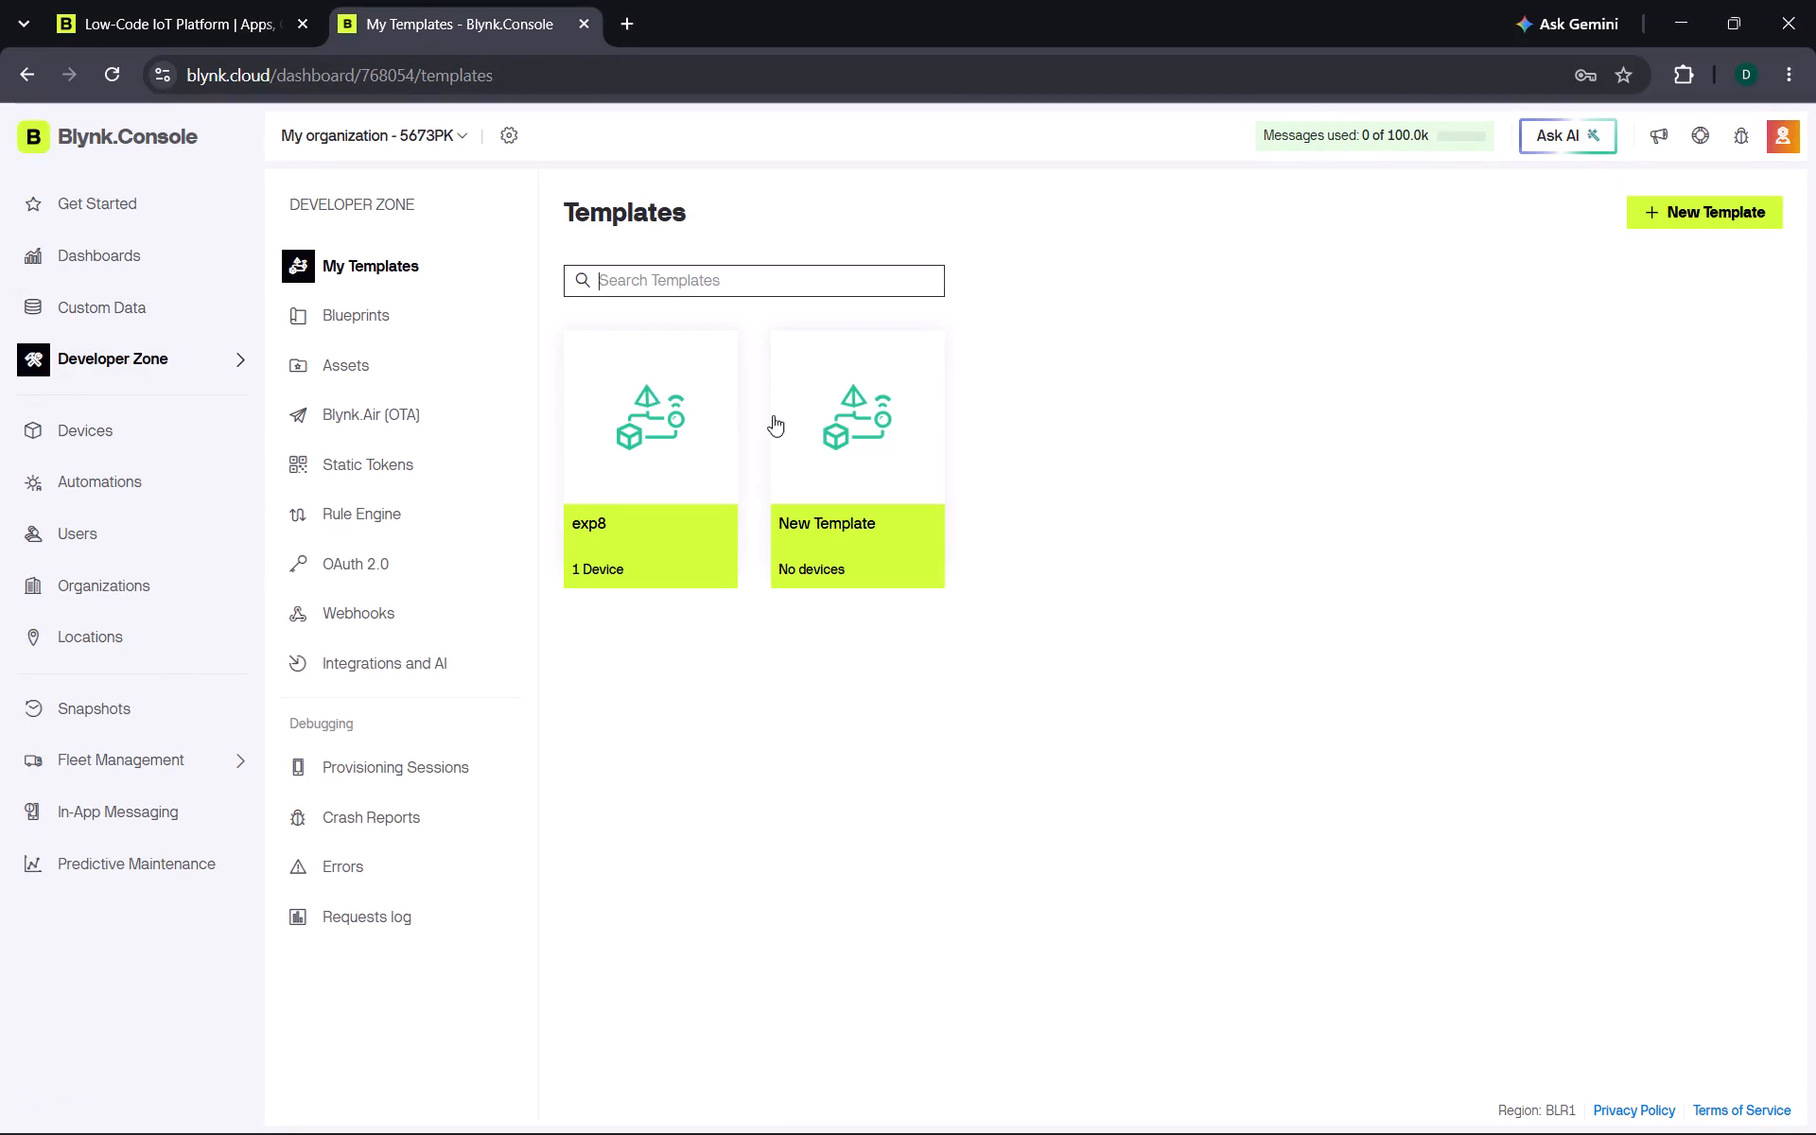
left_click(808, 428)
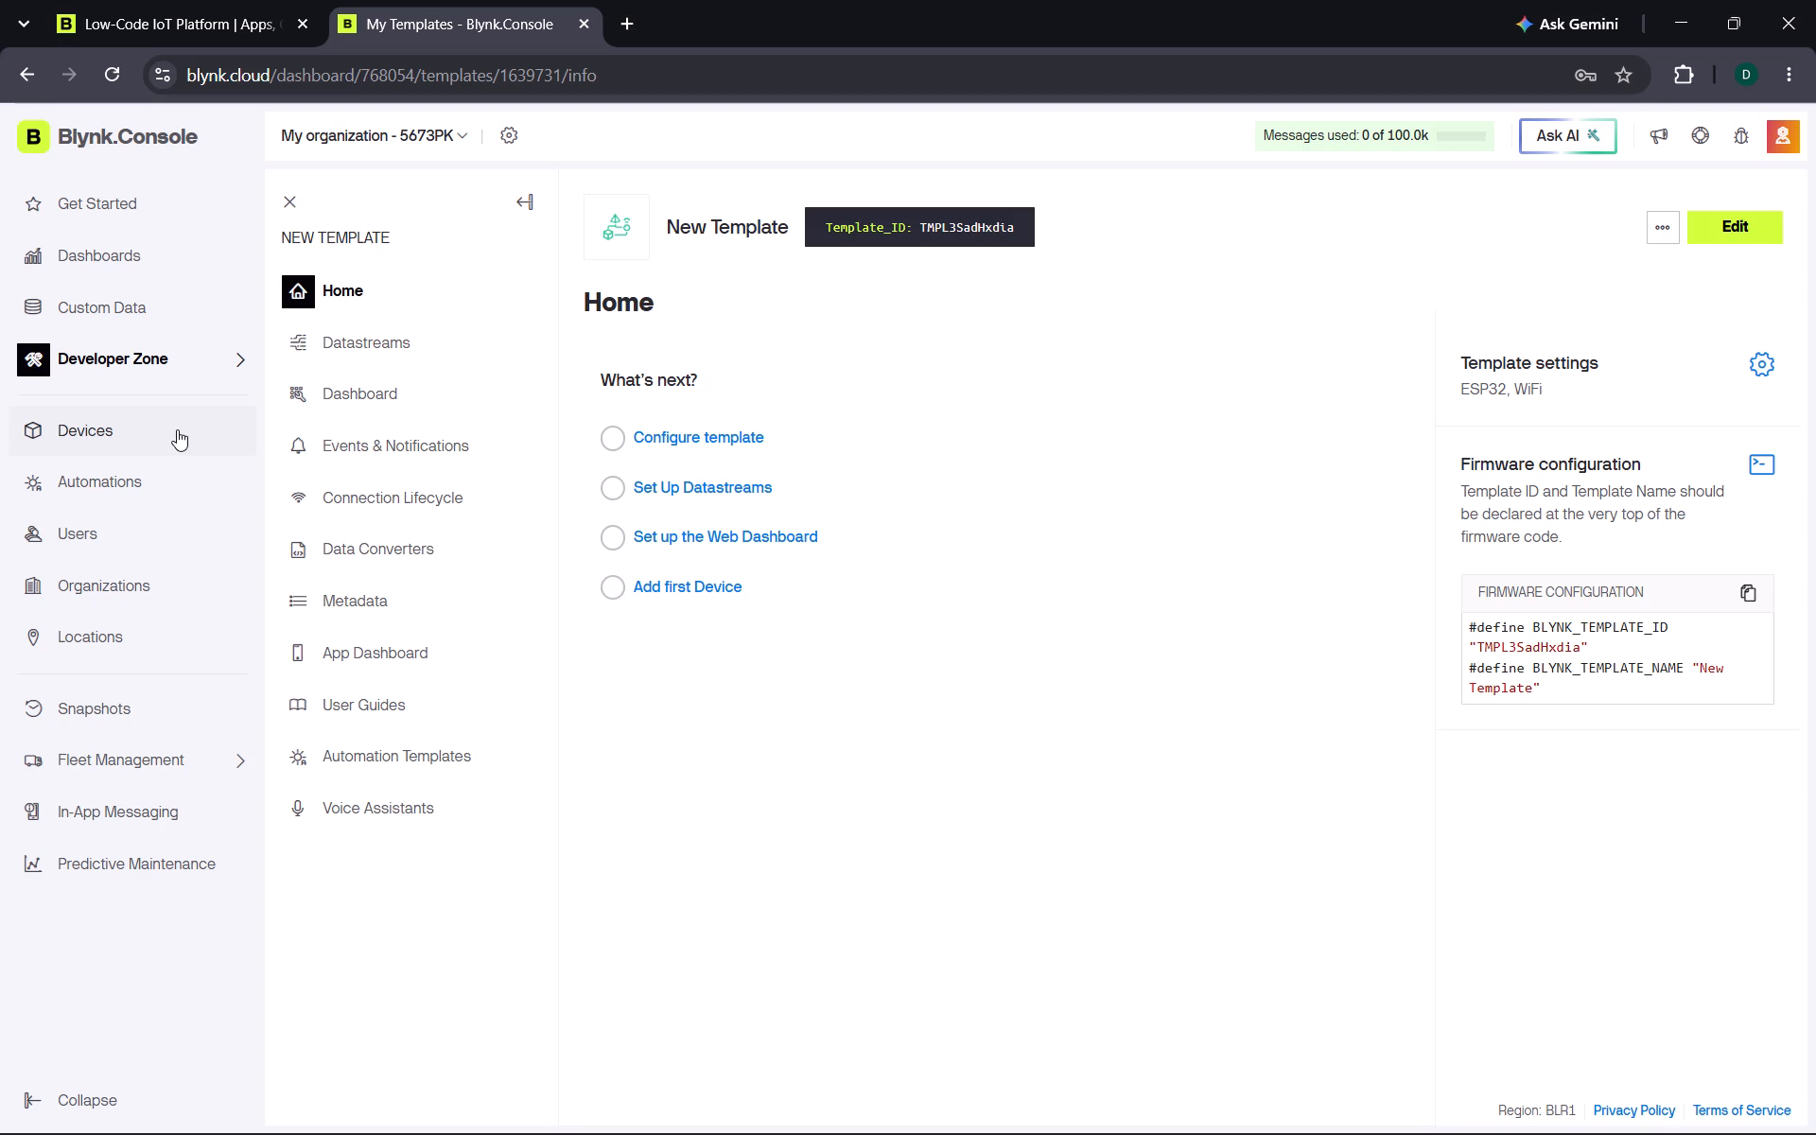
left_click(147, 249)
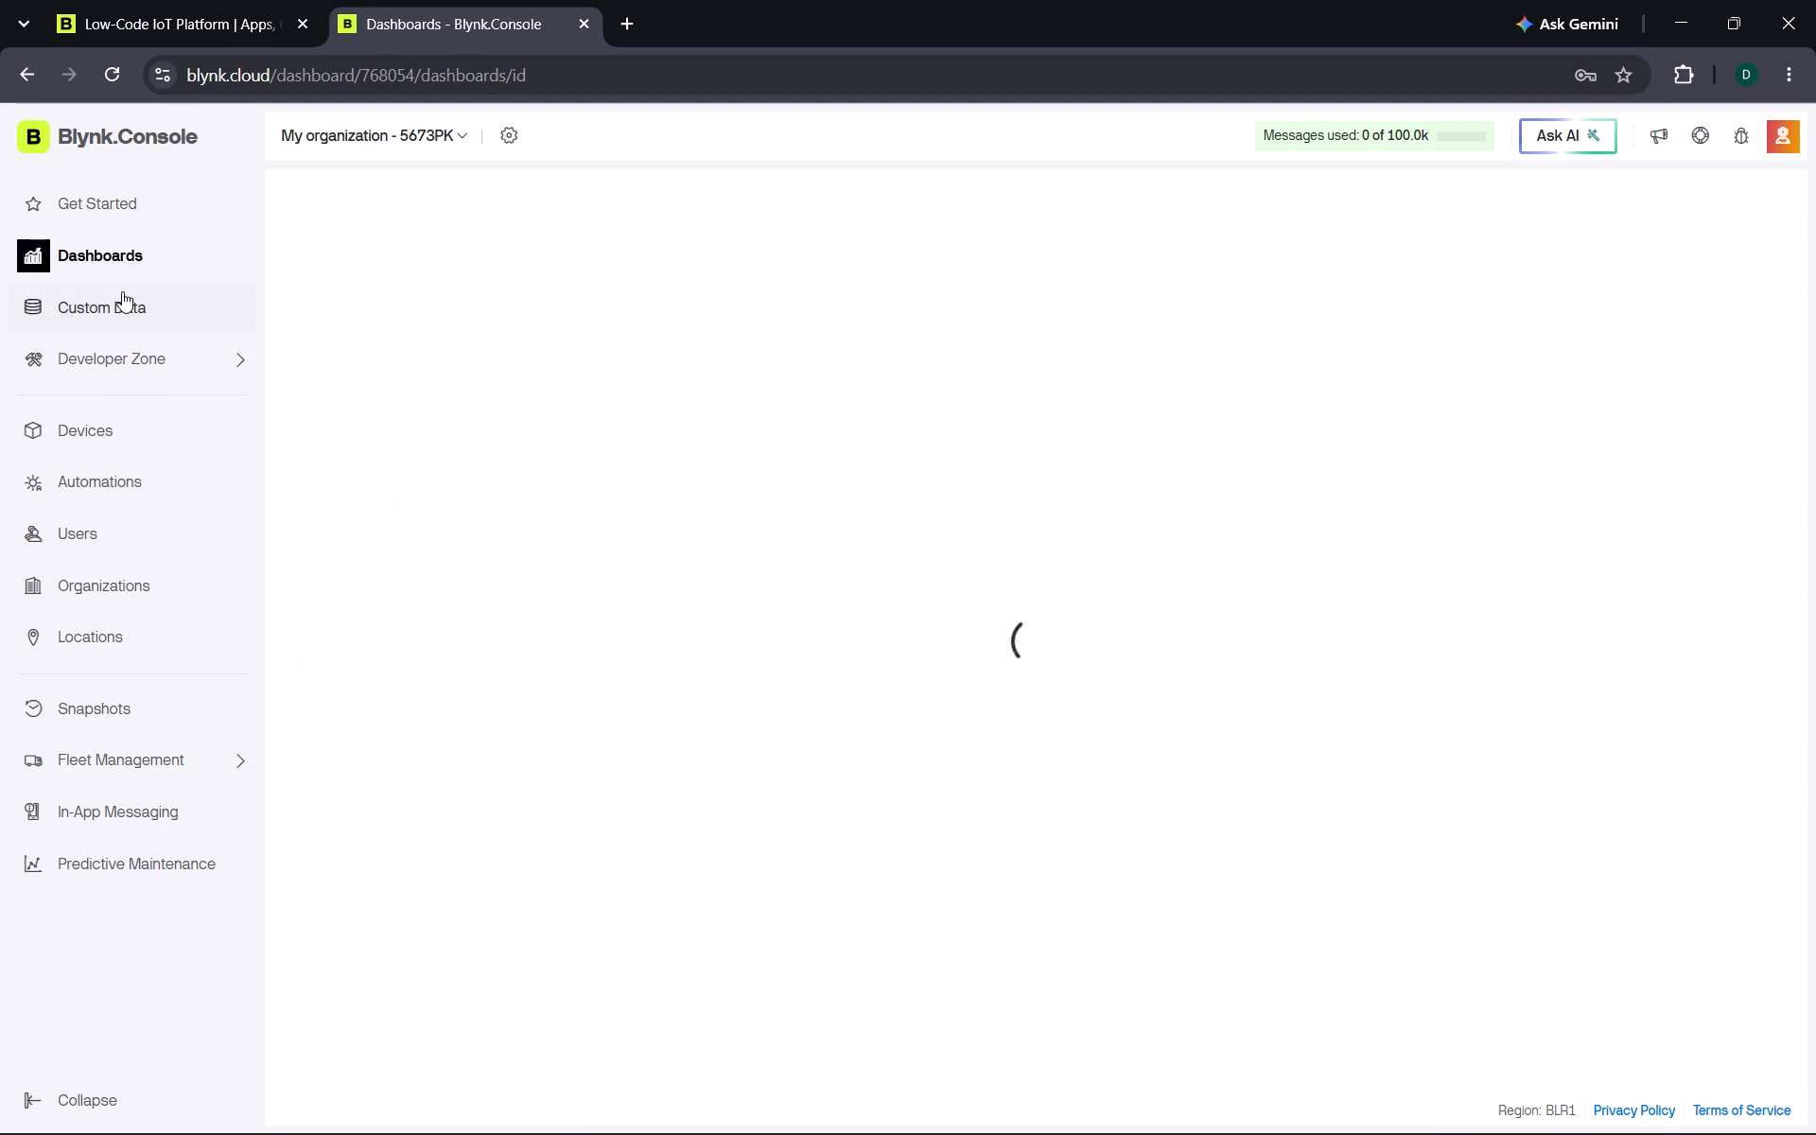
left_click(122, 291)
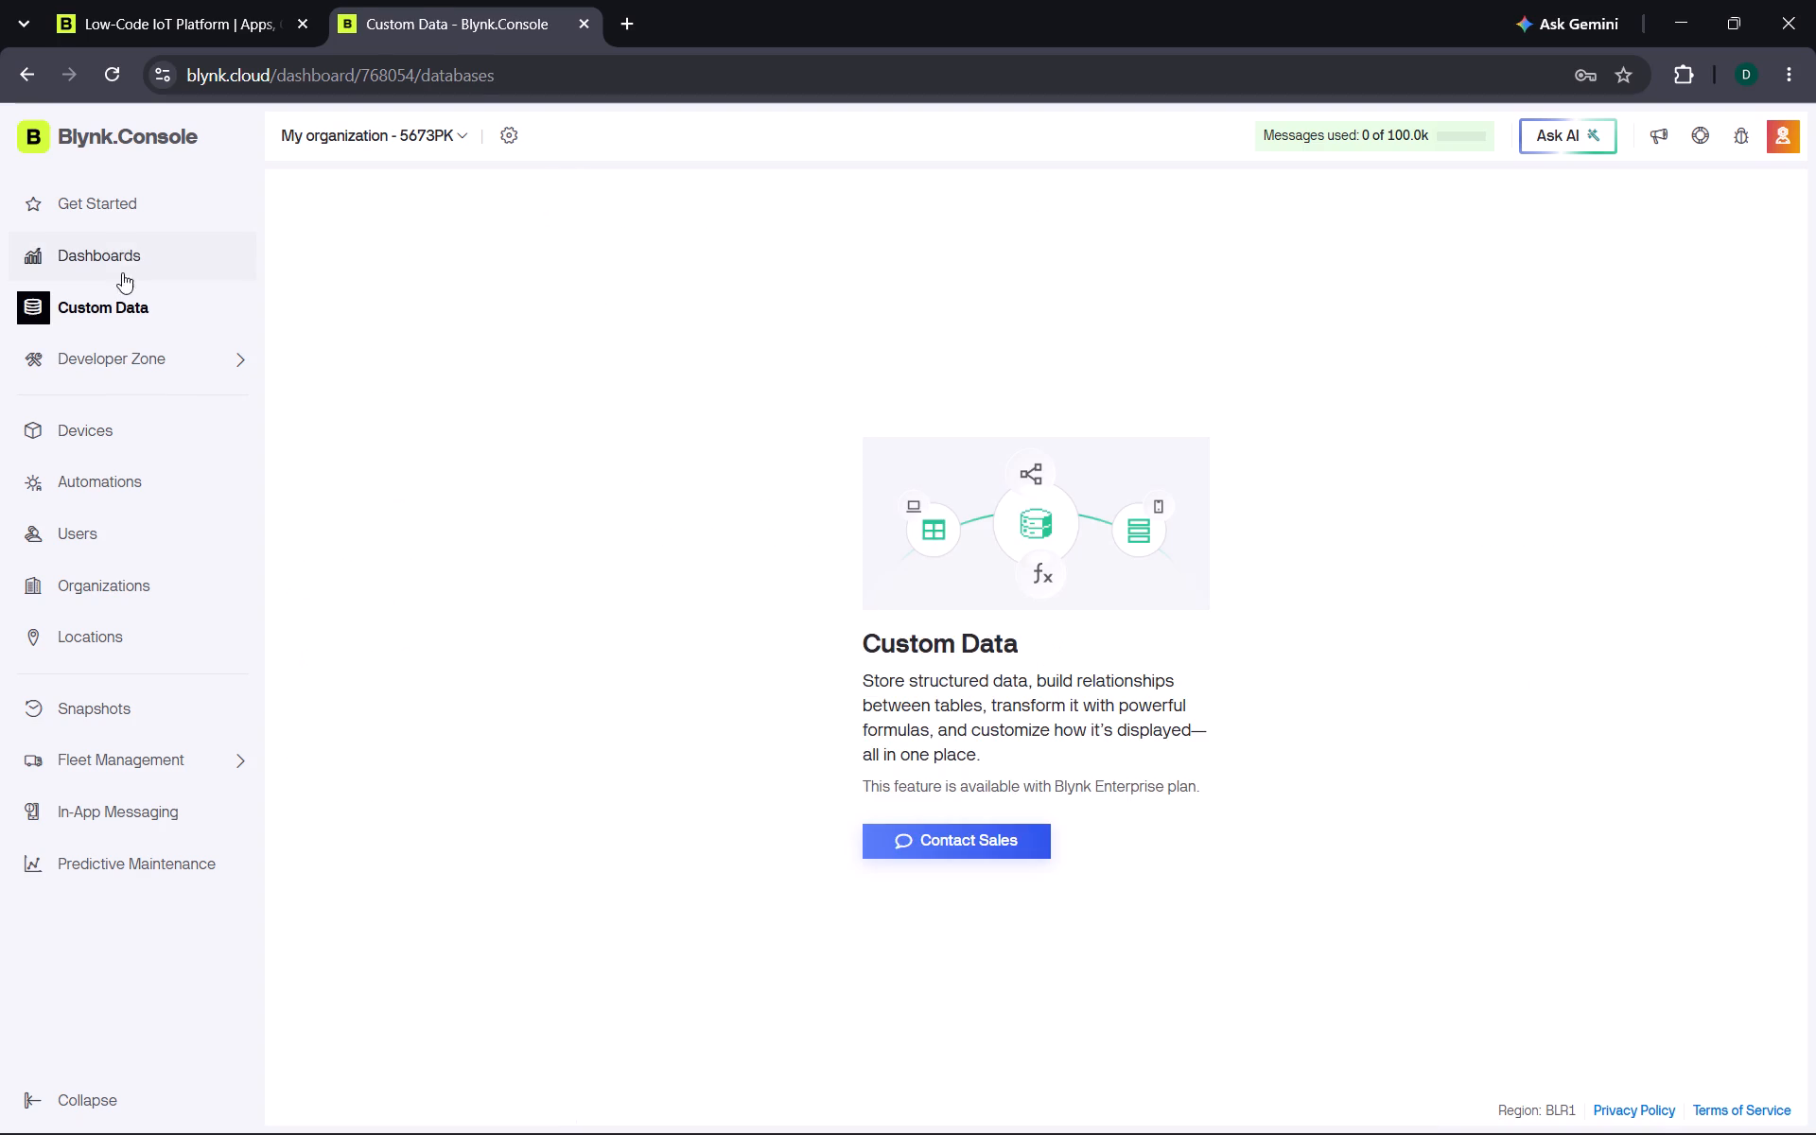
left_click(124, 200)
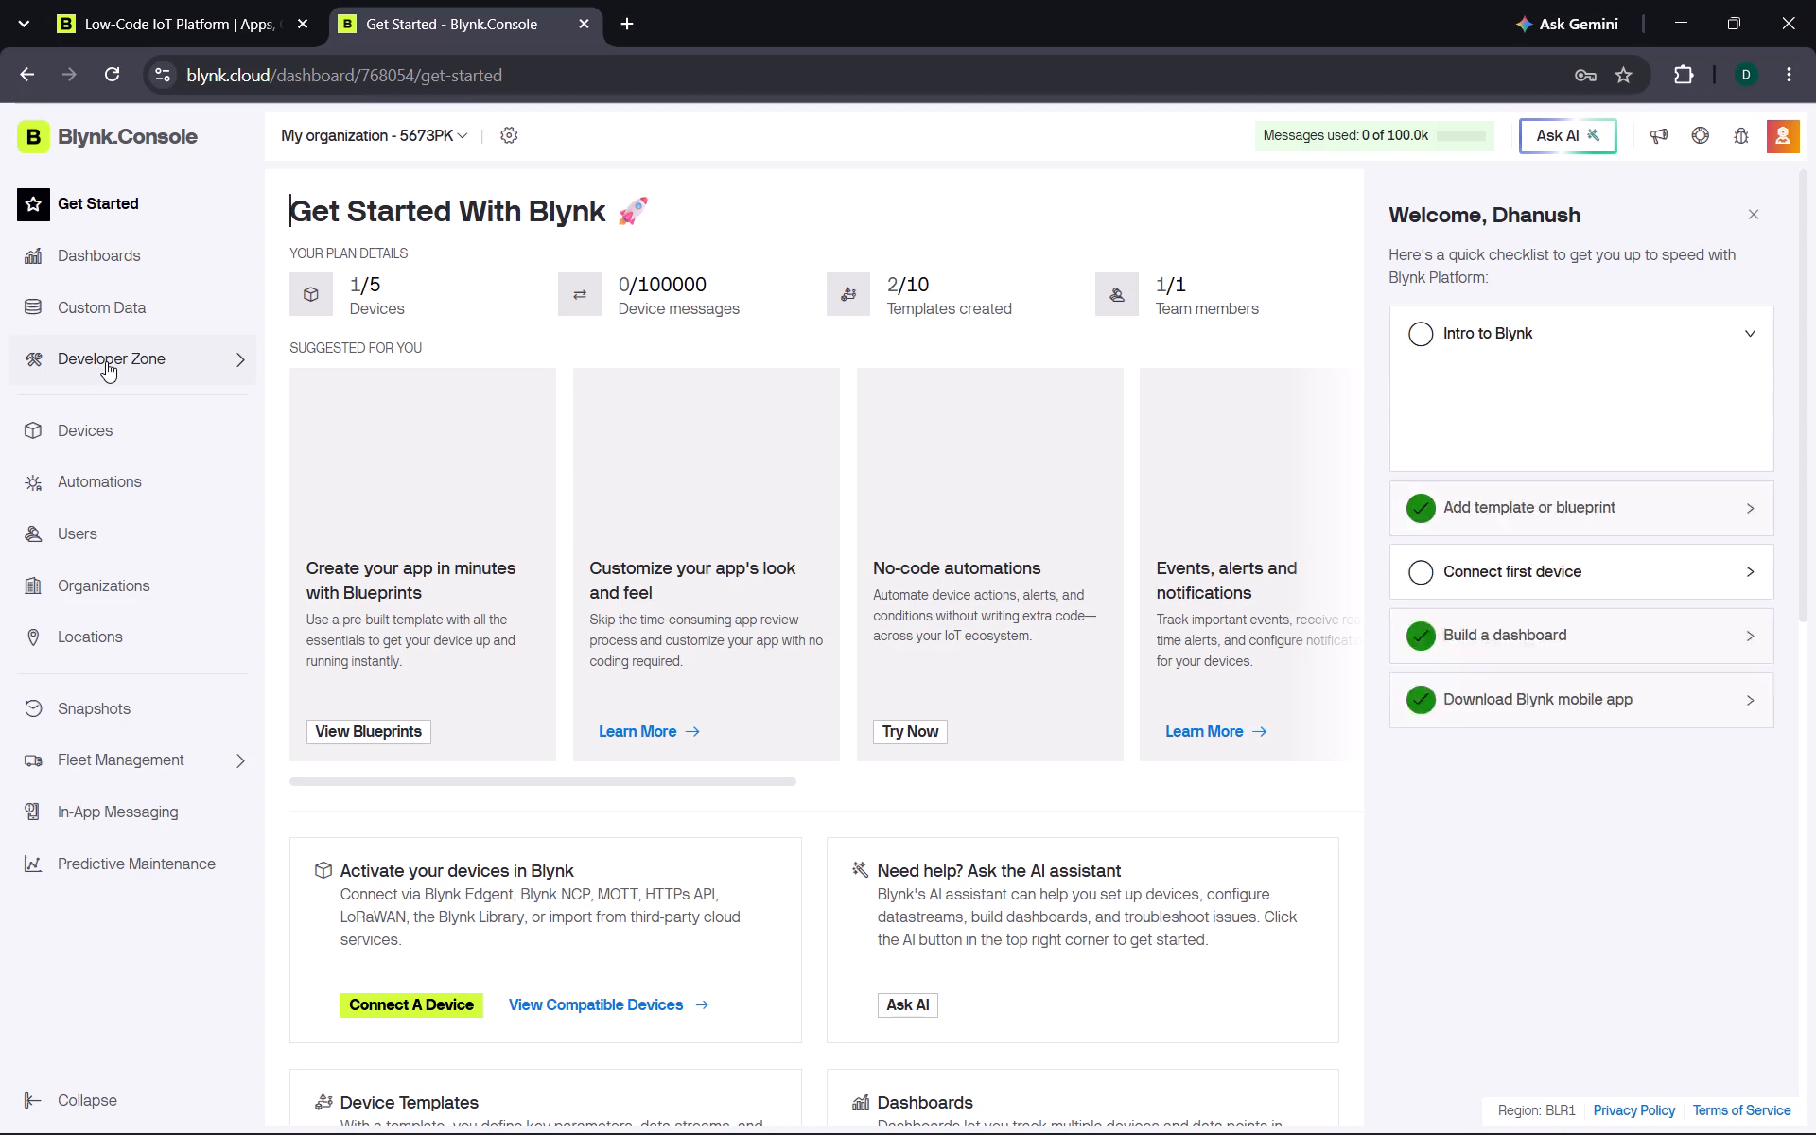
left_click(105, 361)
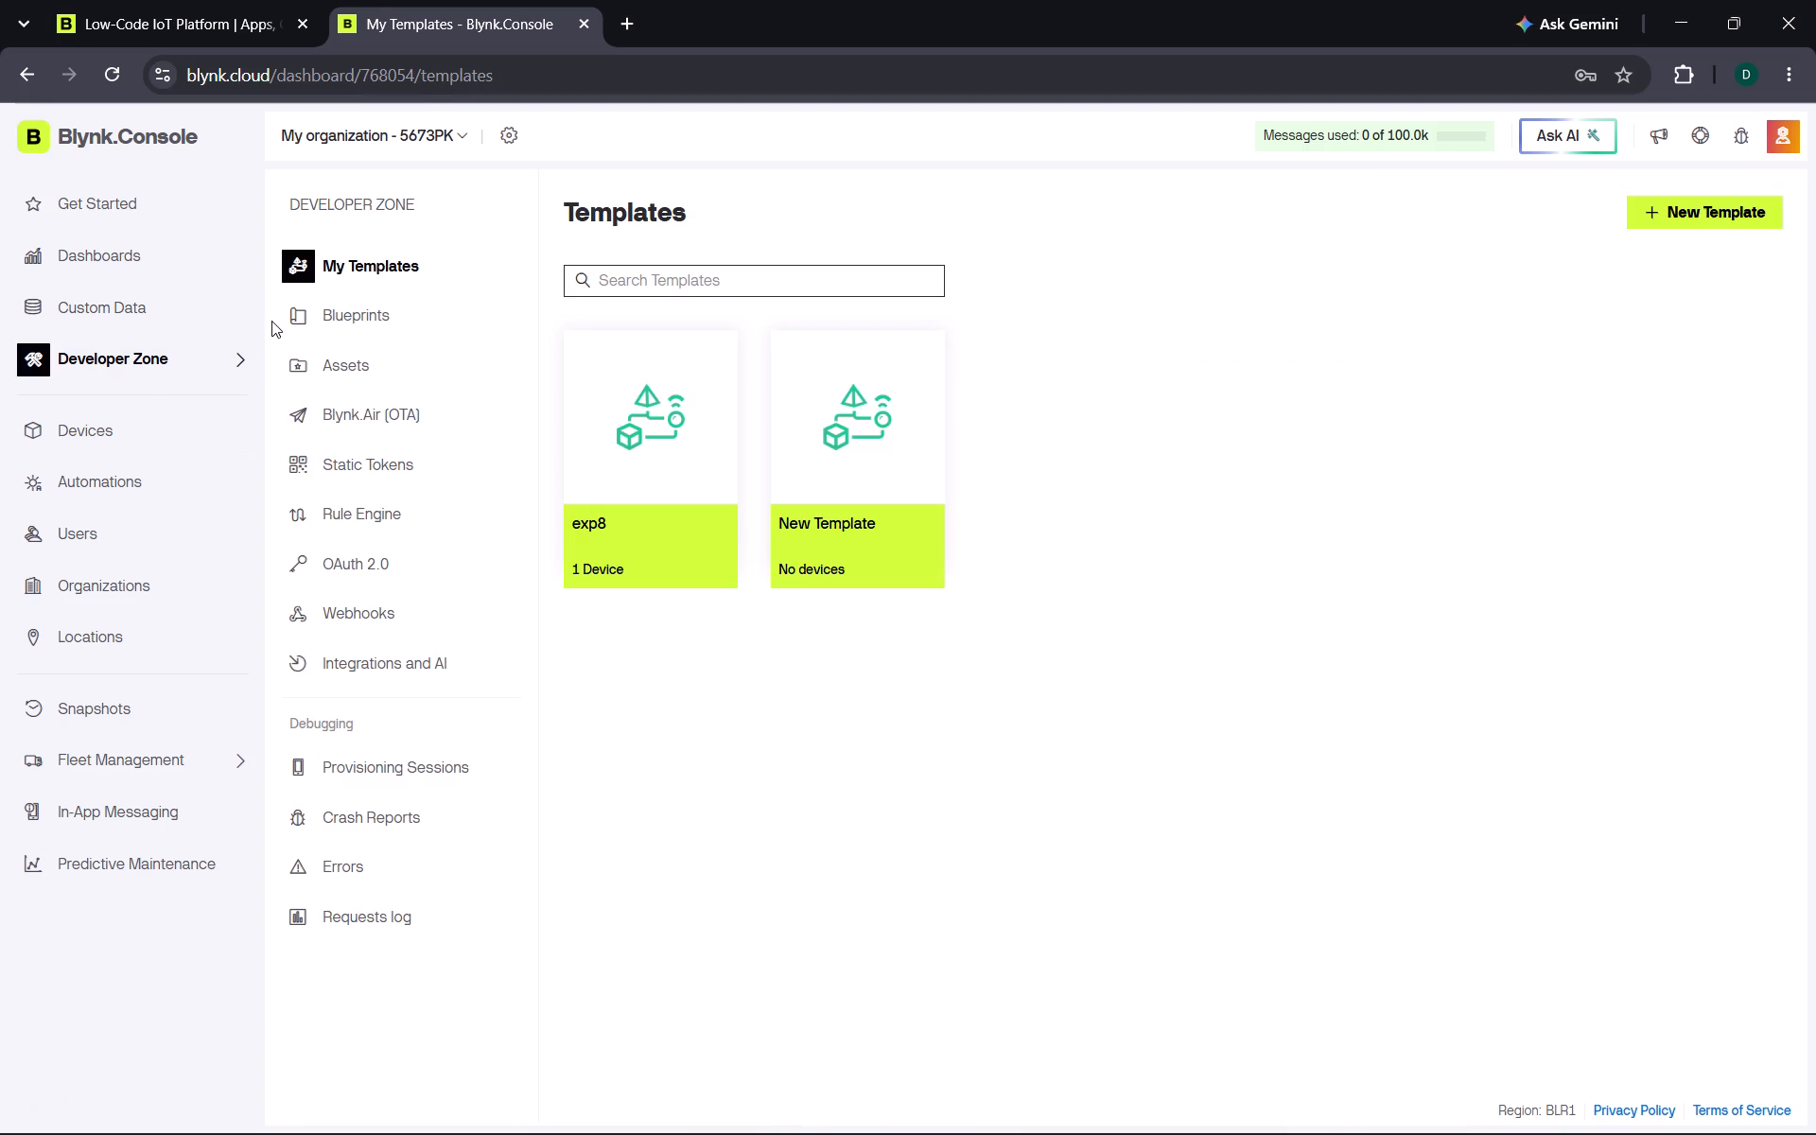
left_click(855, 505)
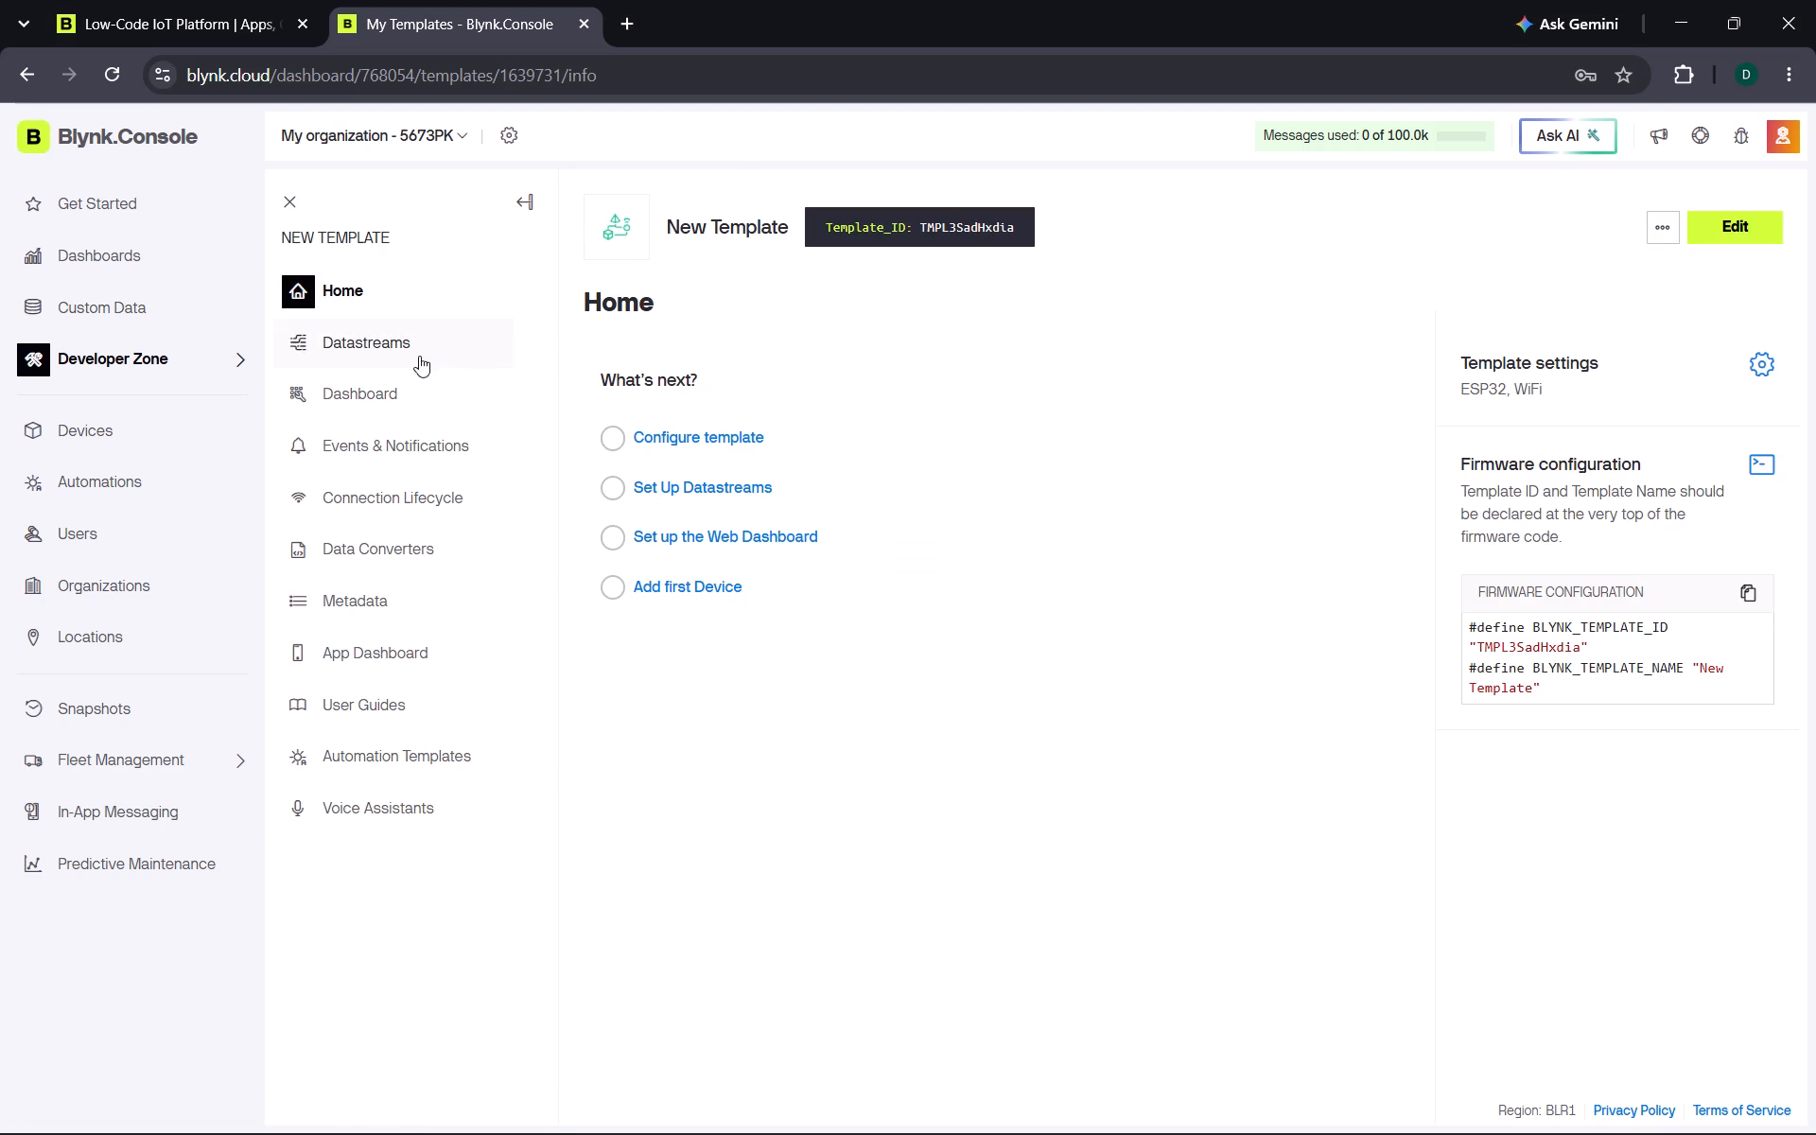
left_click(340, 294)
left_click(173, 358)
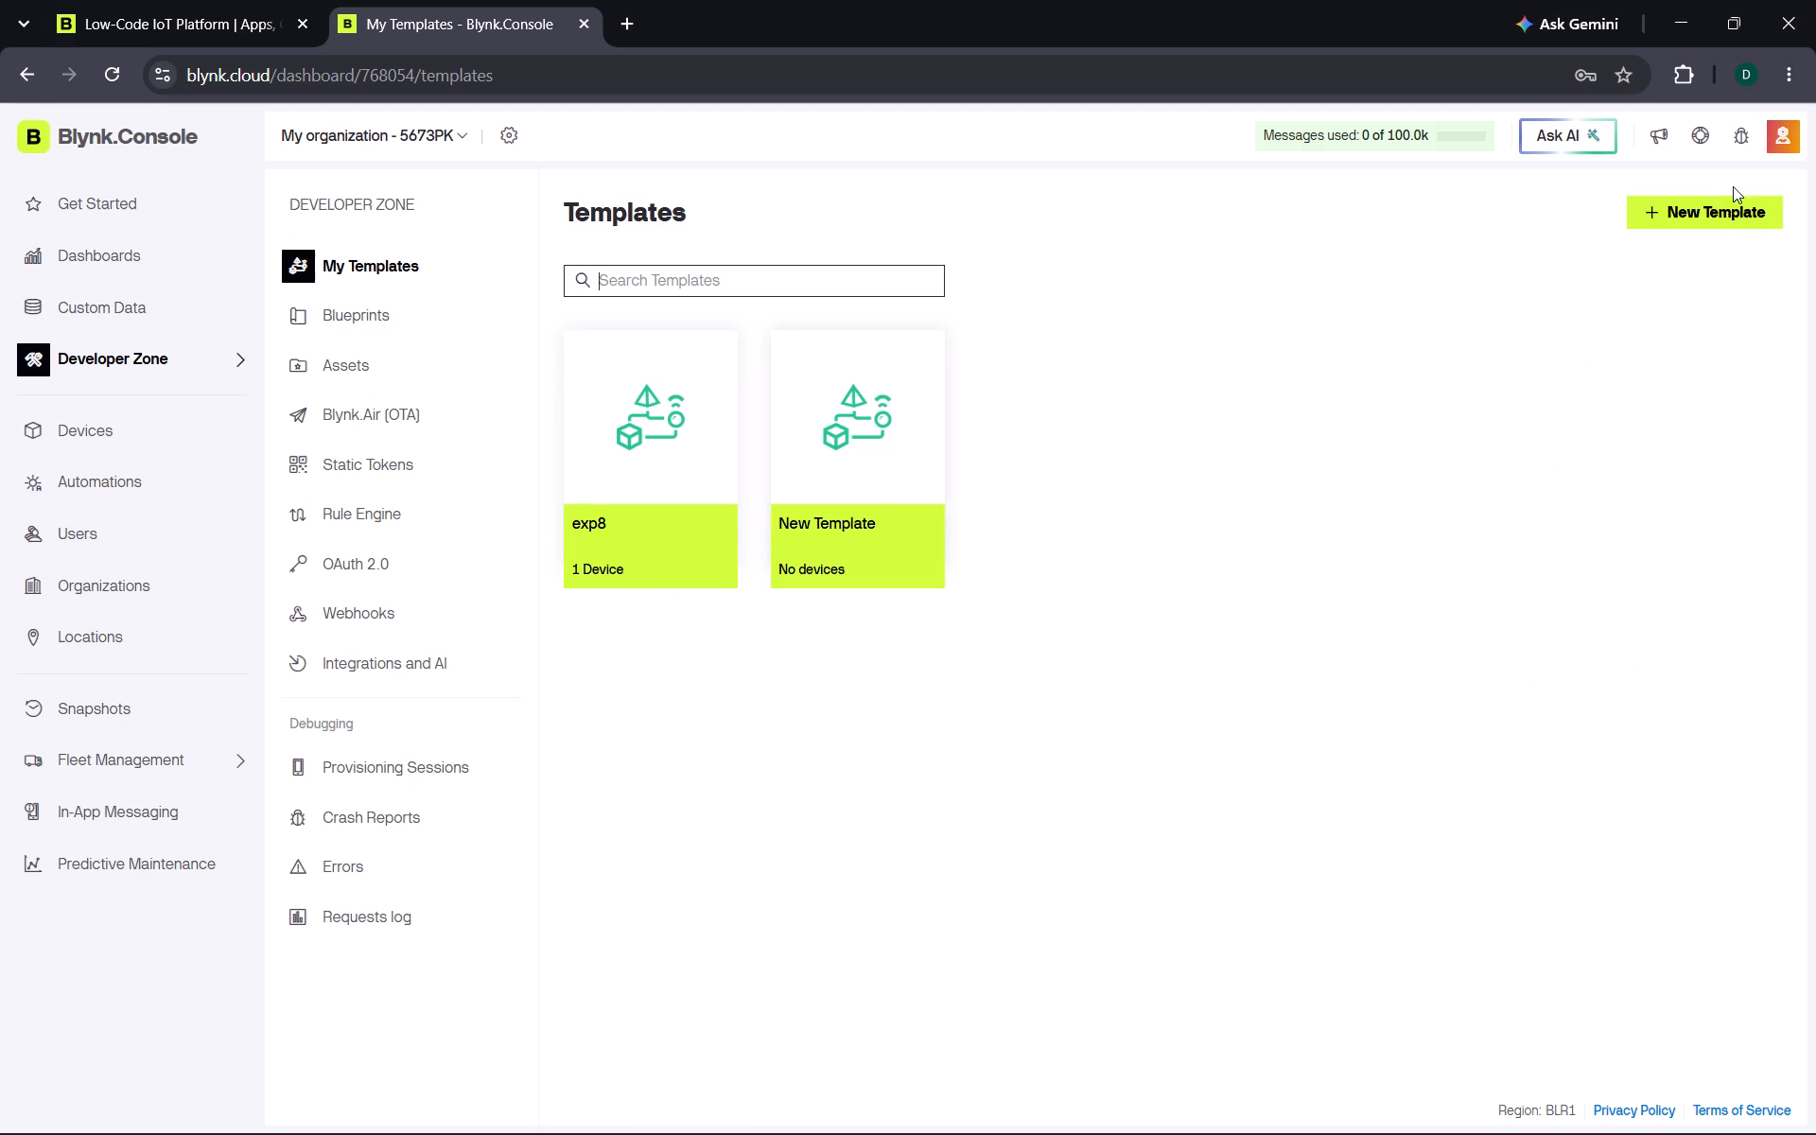
Create a new device template in the Developer Zone.
left_click(1710, 217)
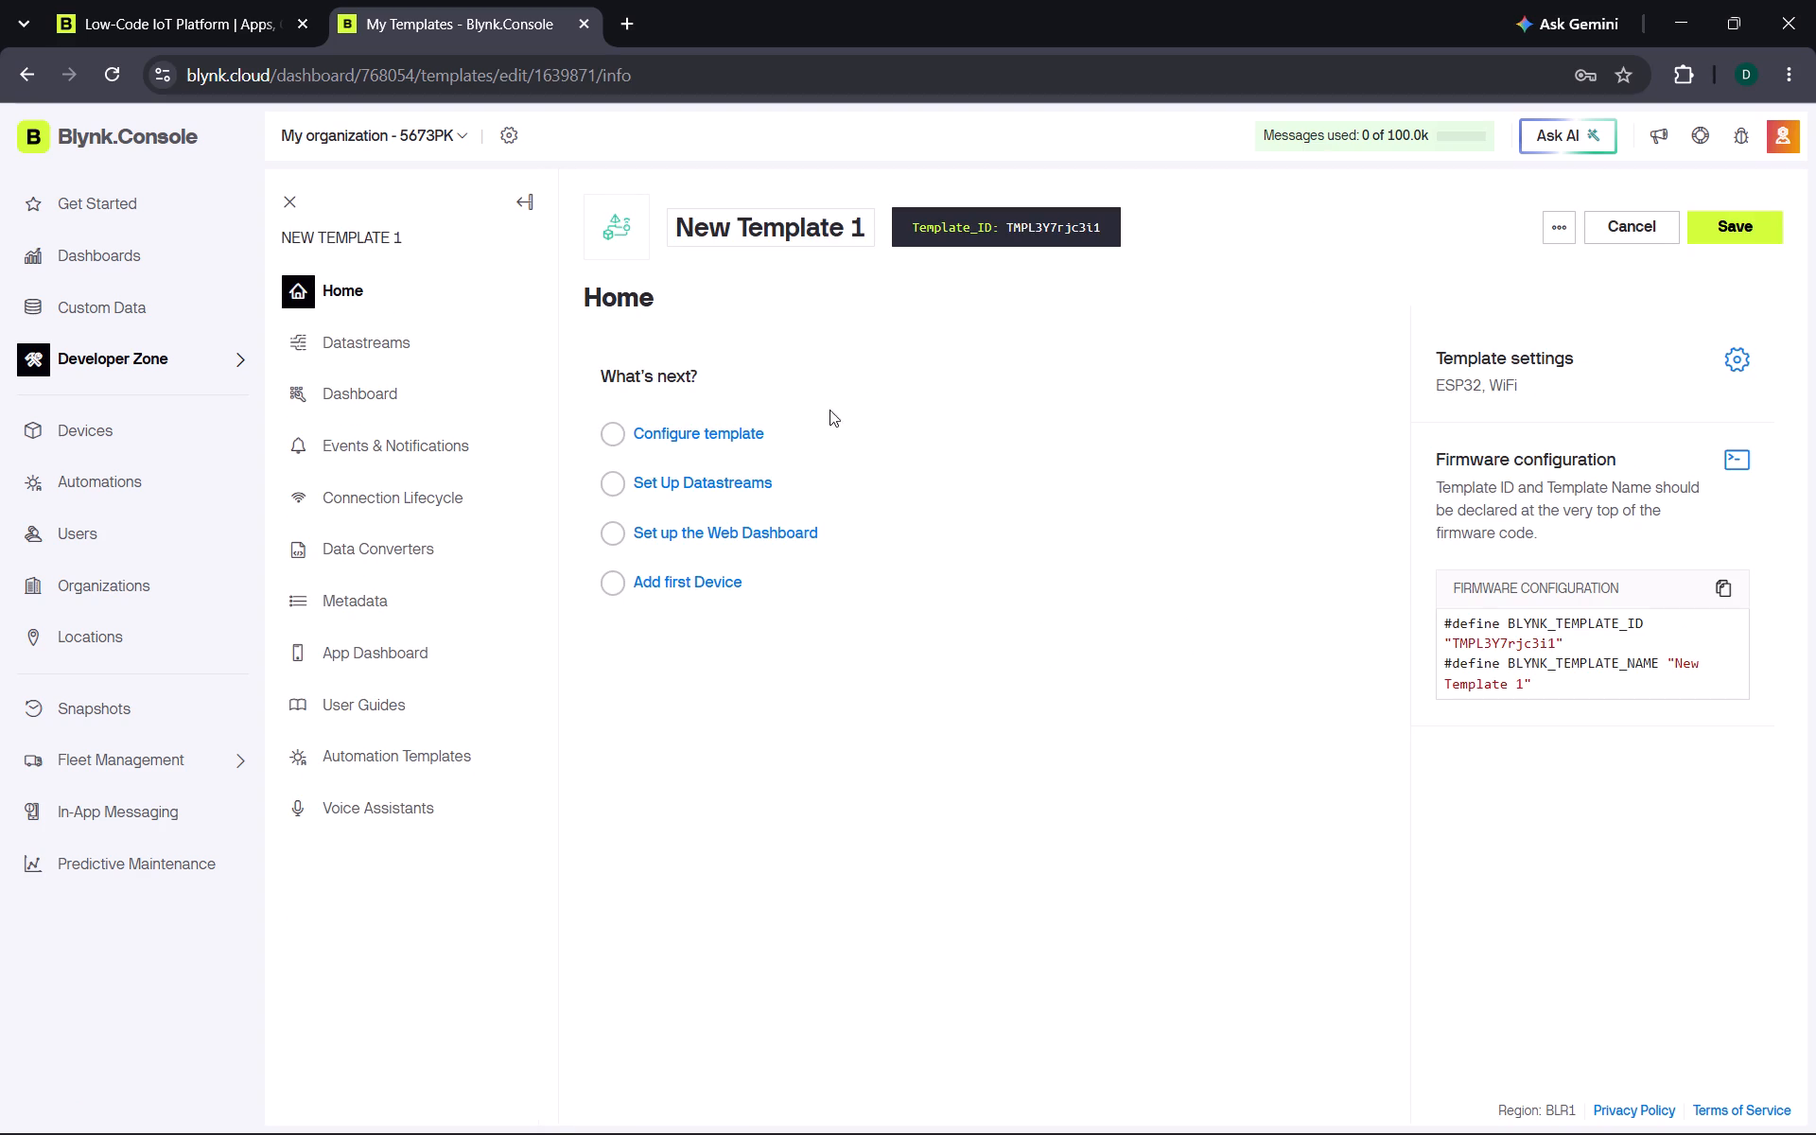
Open the configuration settings of the newly created template.
left_click(690, 533)
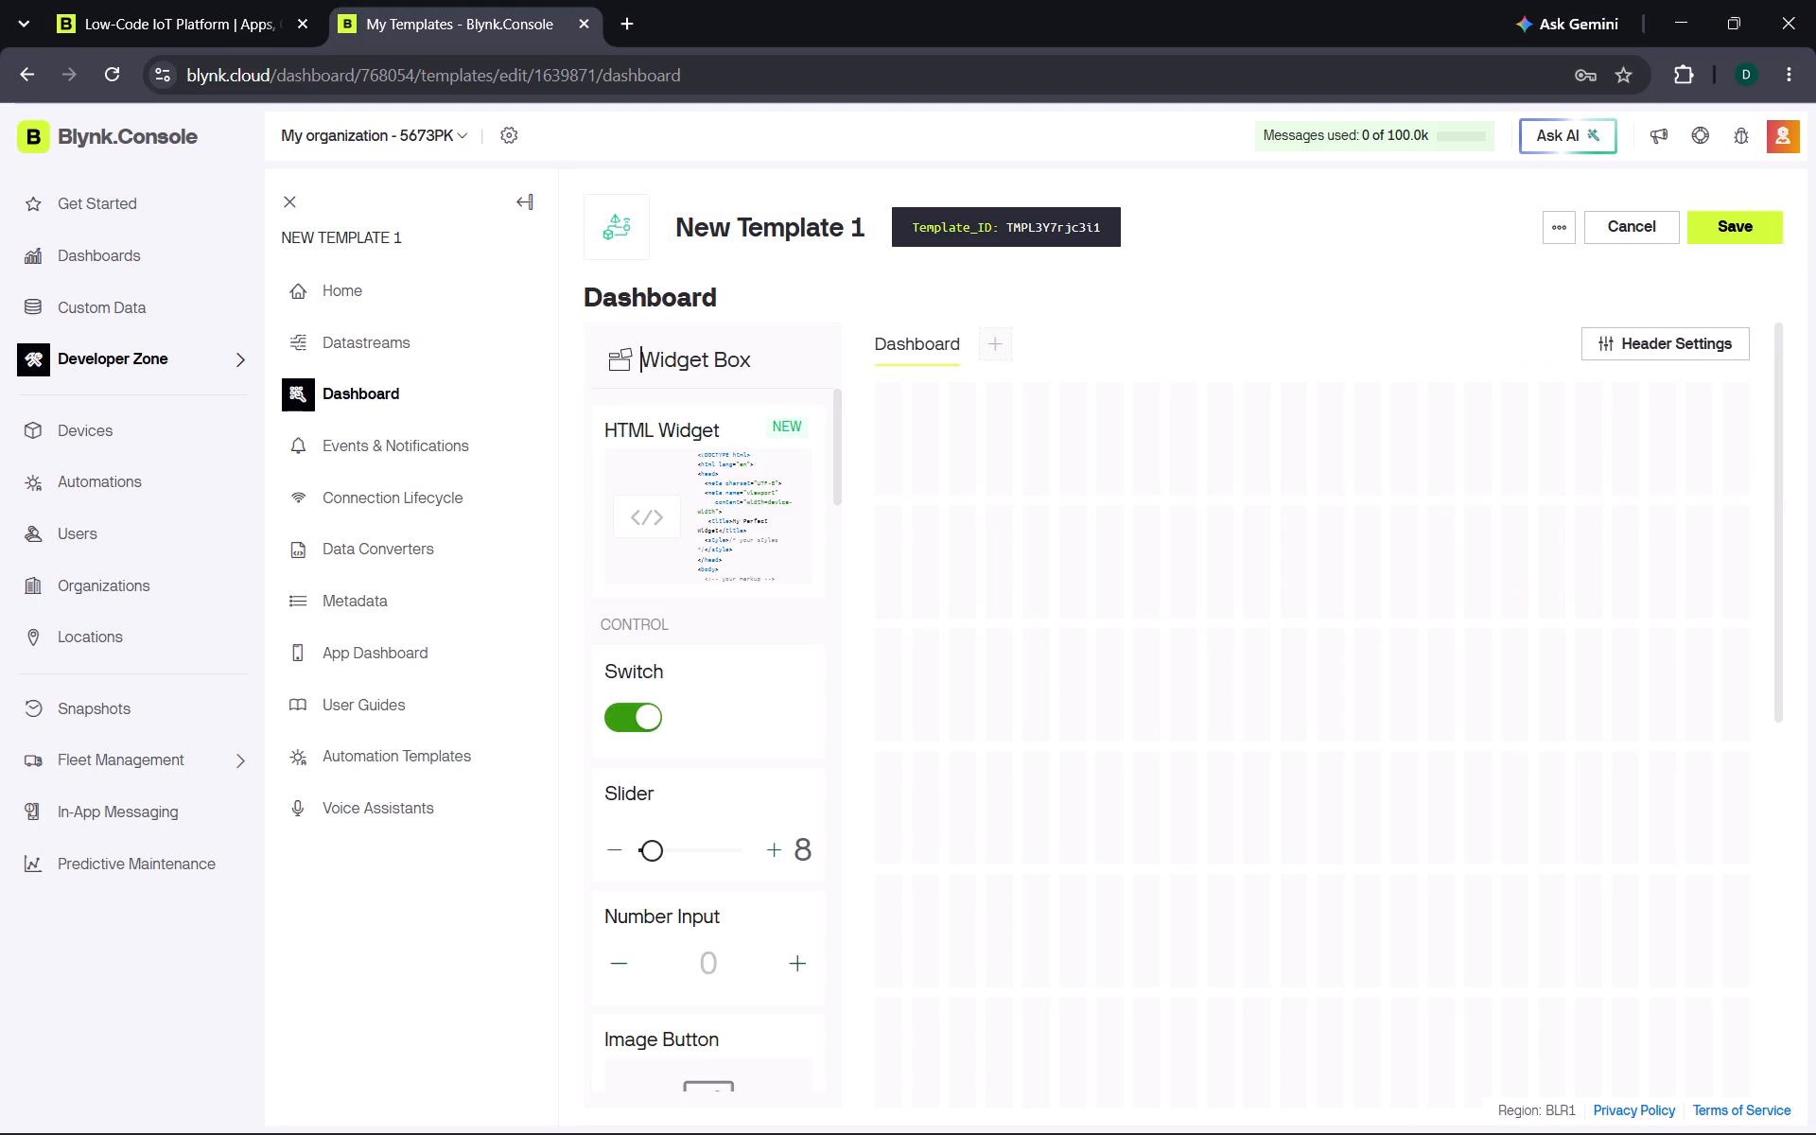
left_click(415, 293)
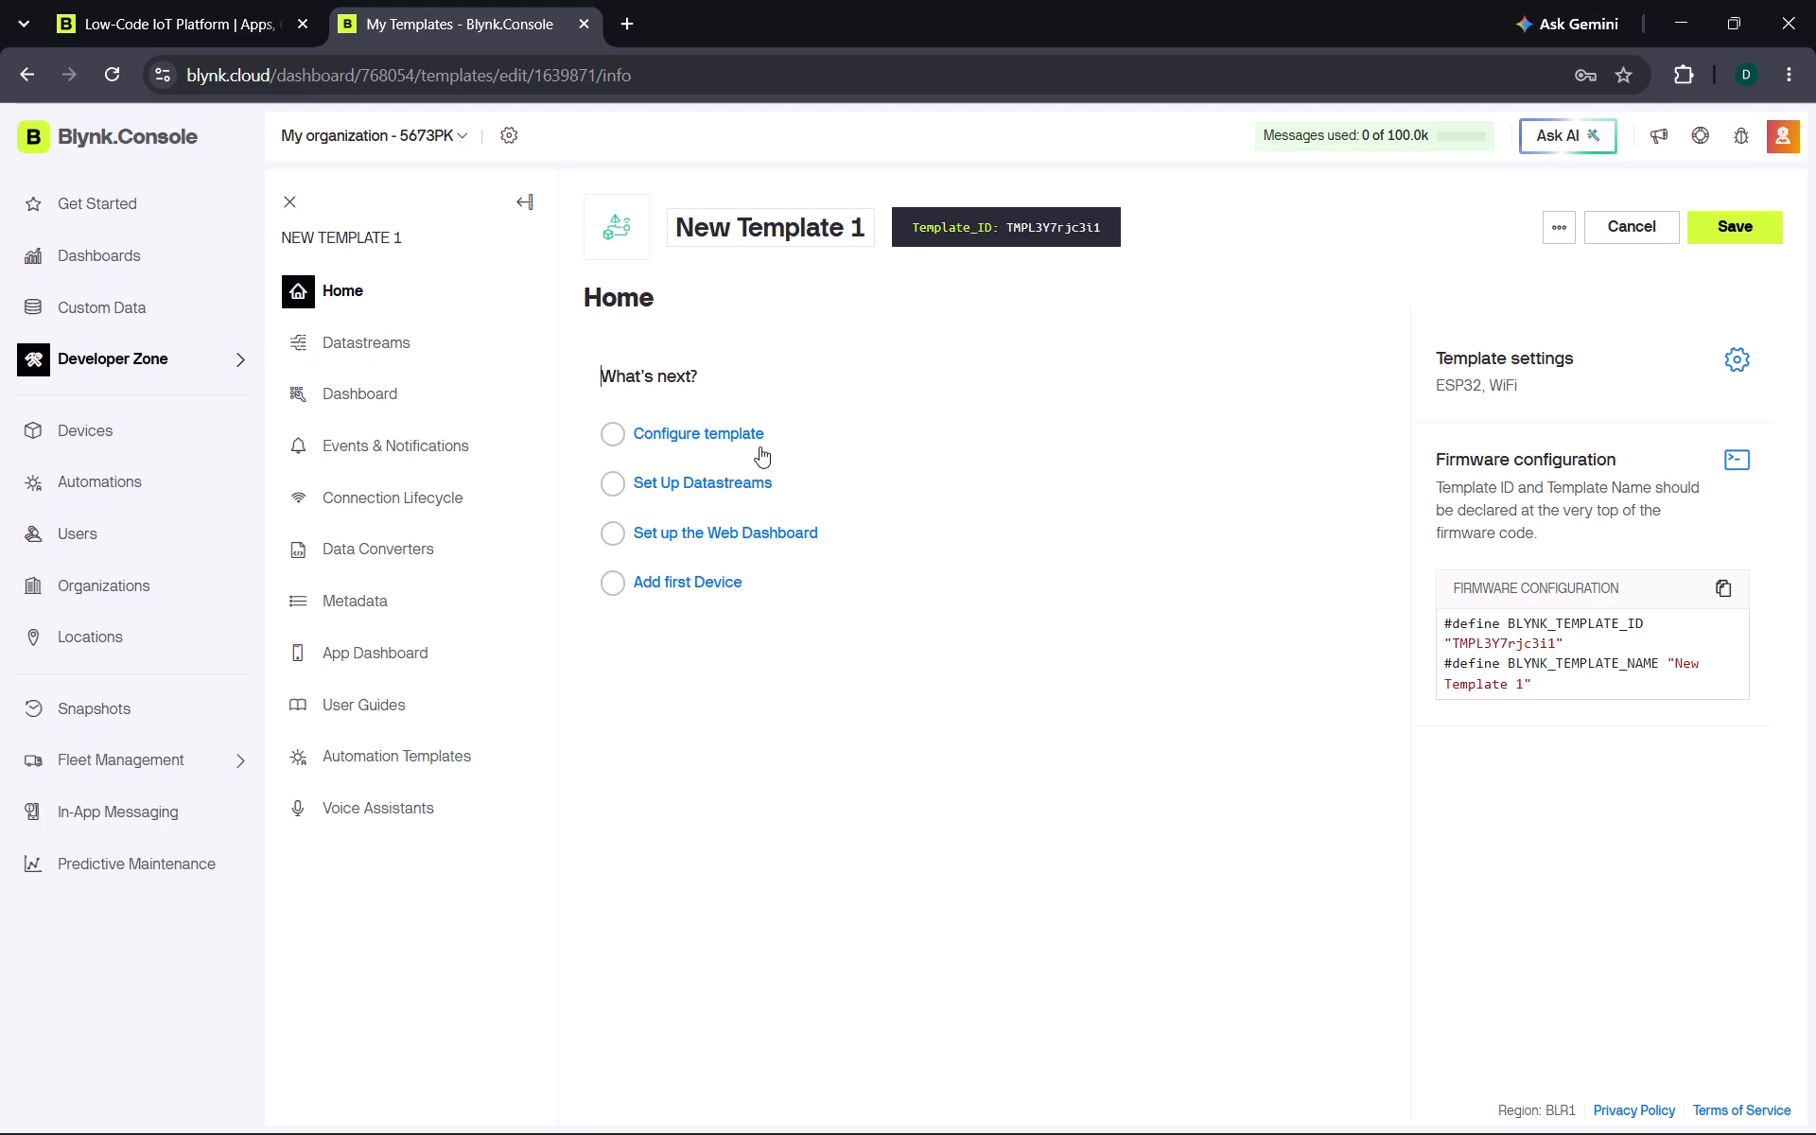
left_click(708, 435)
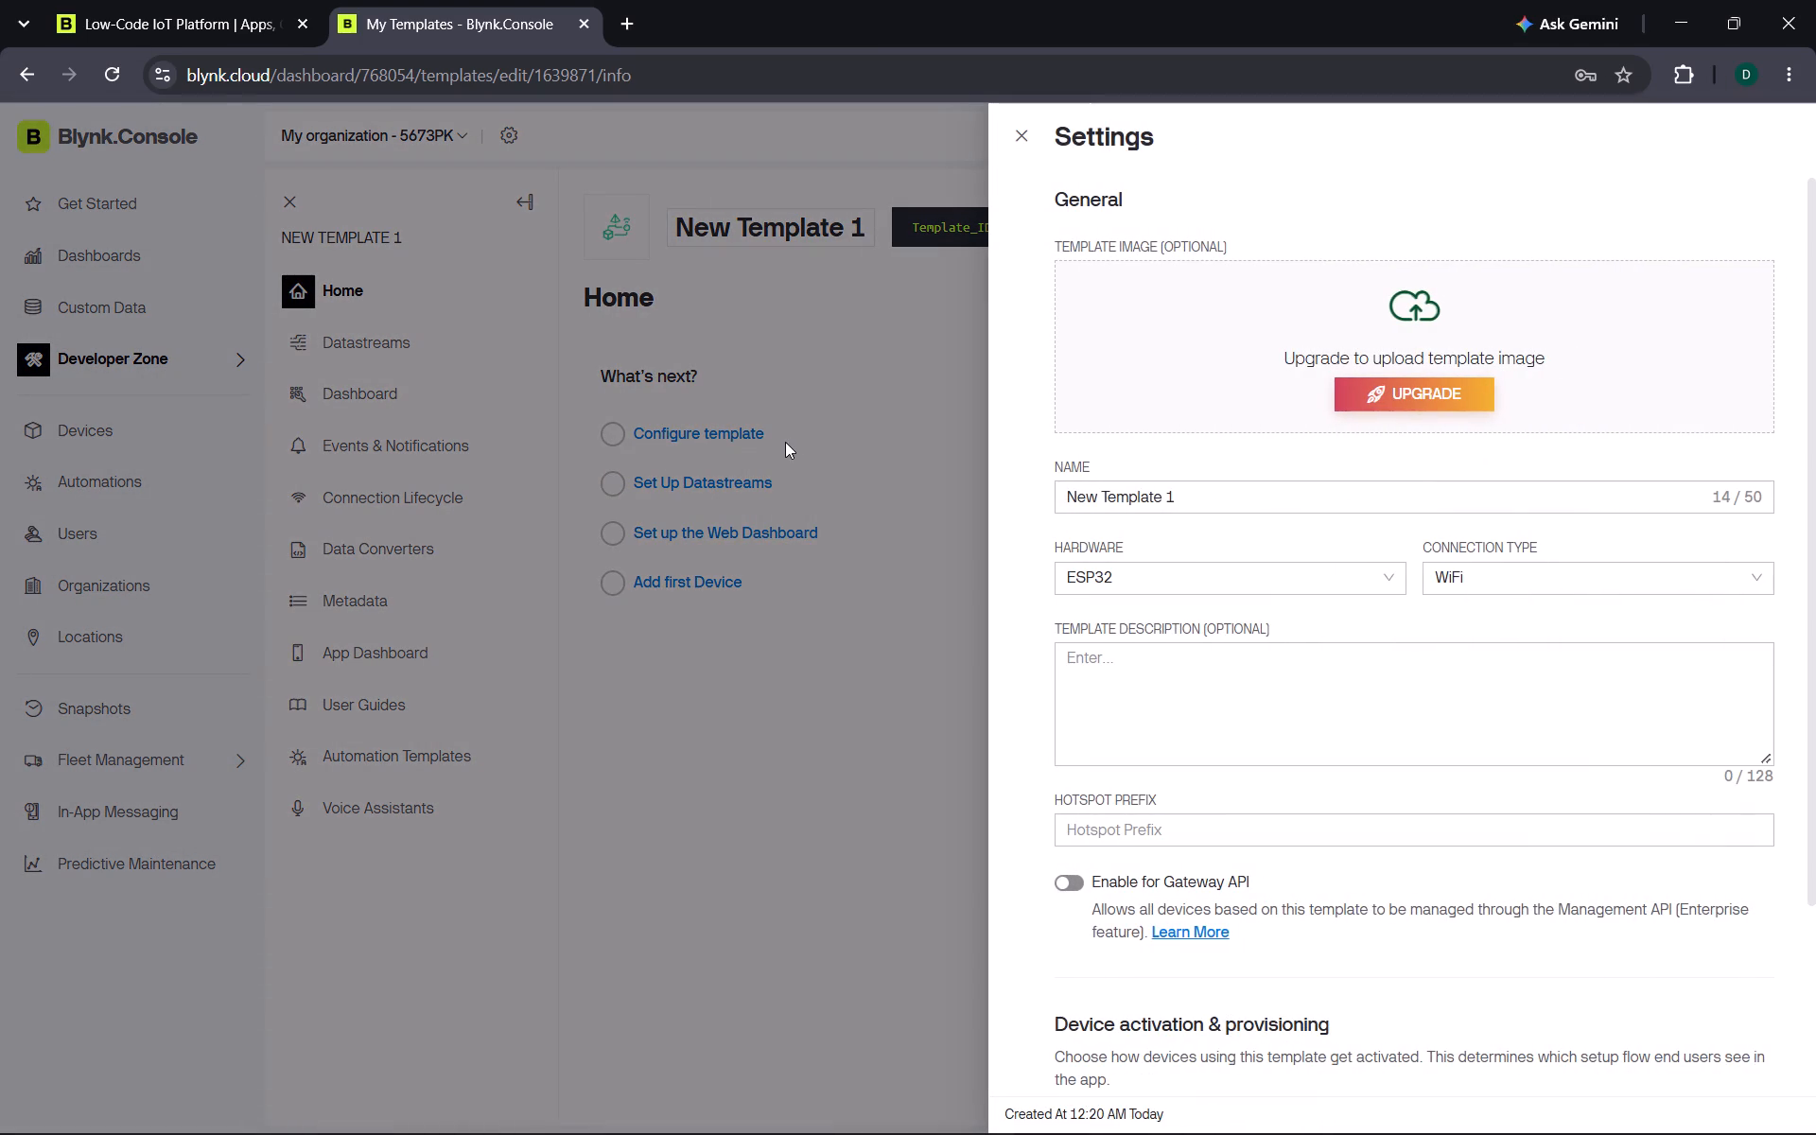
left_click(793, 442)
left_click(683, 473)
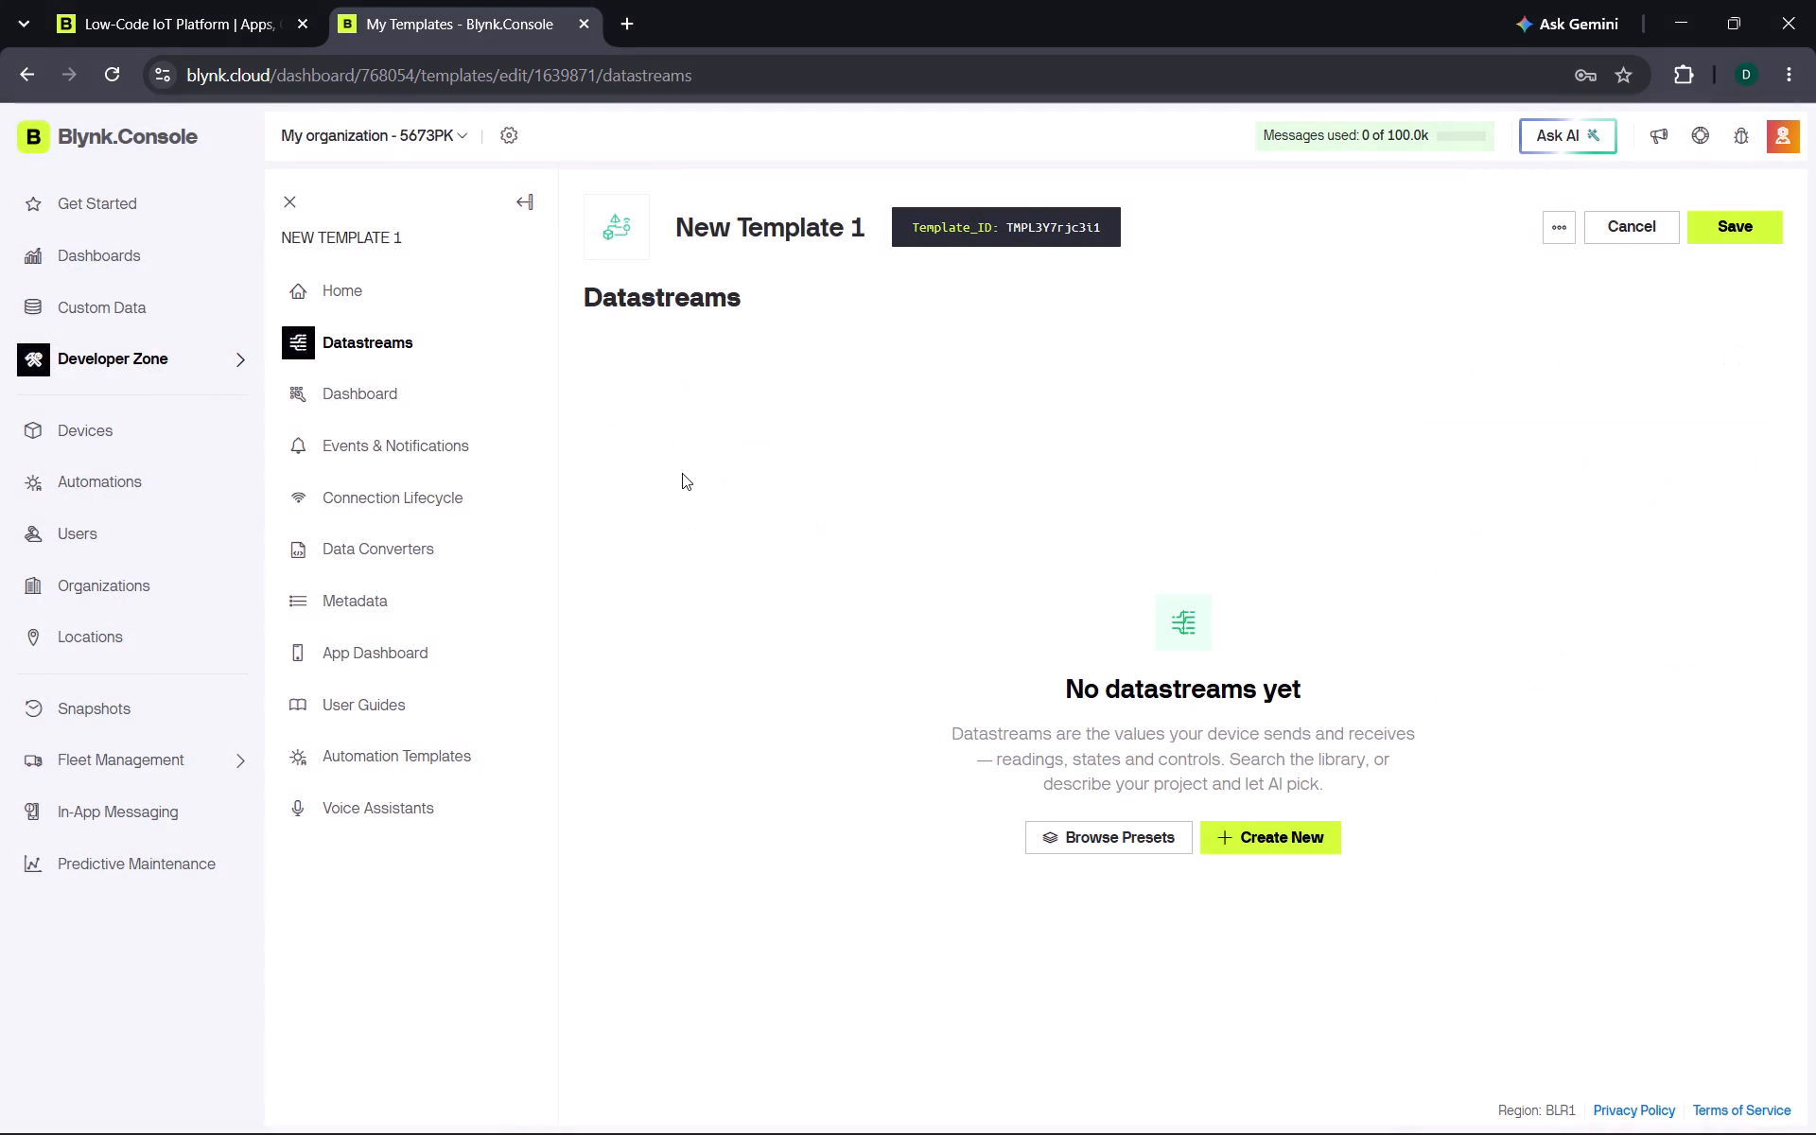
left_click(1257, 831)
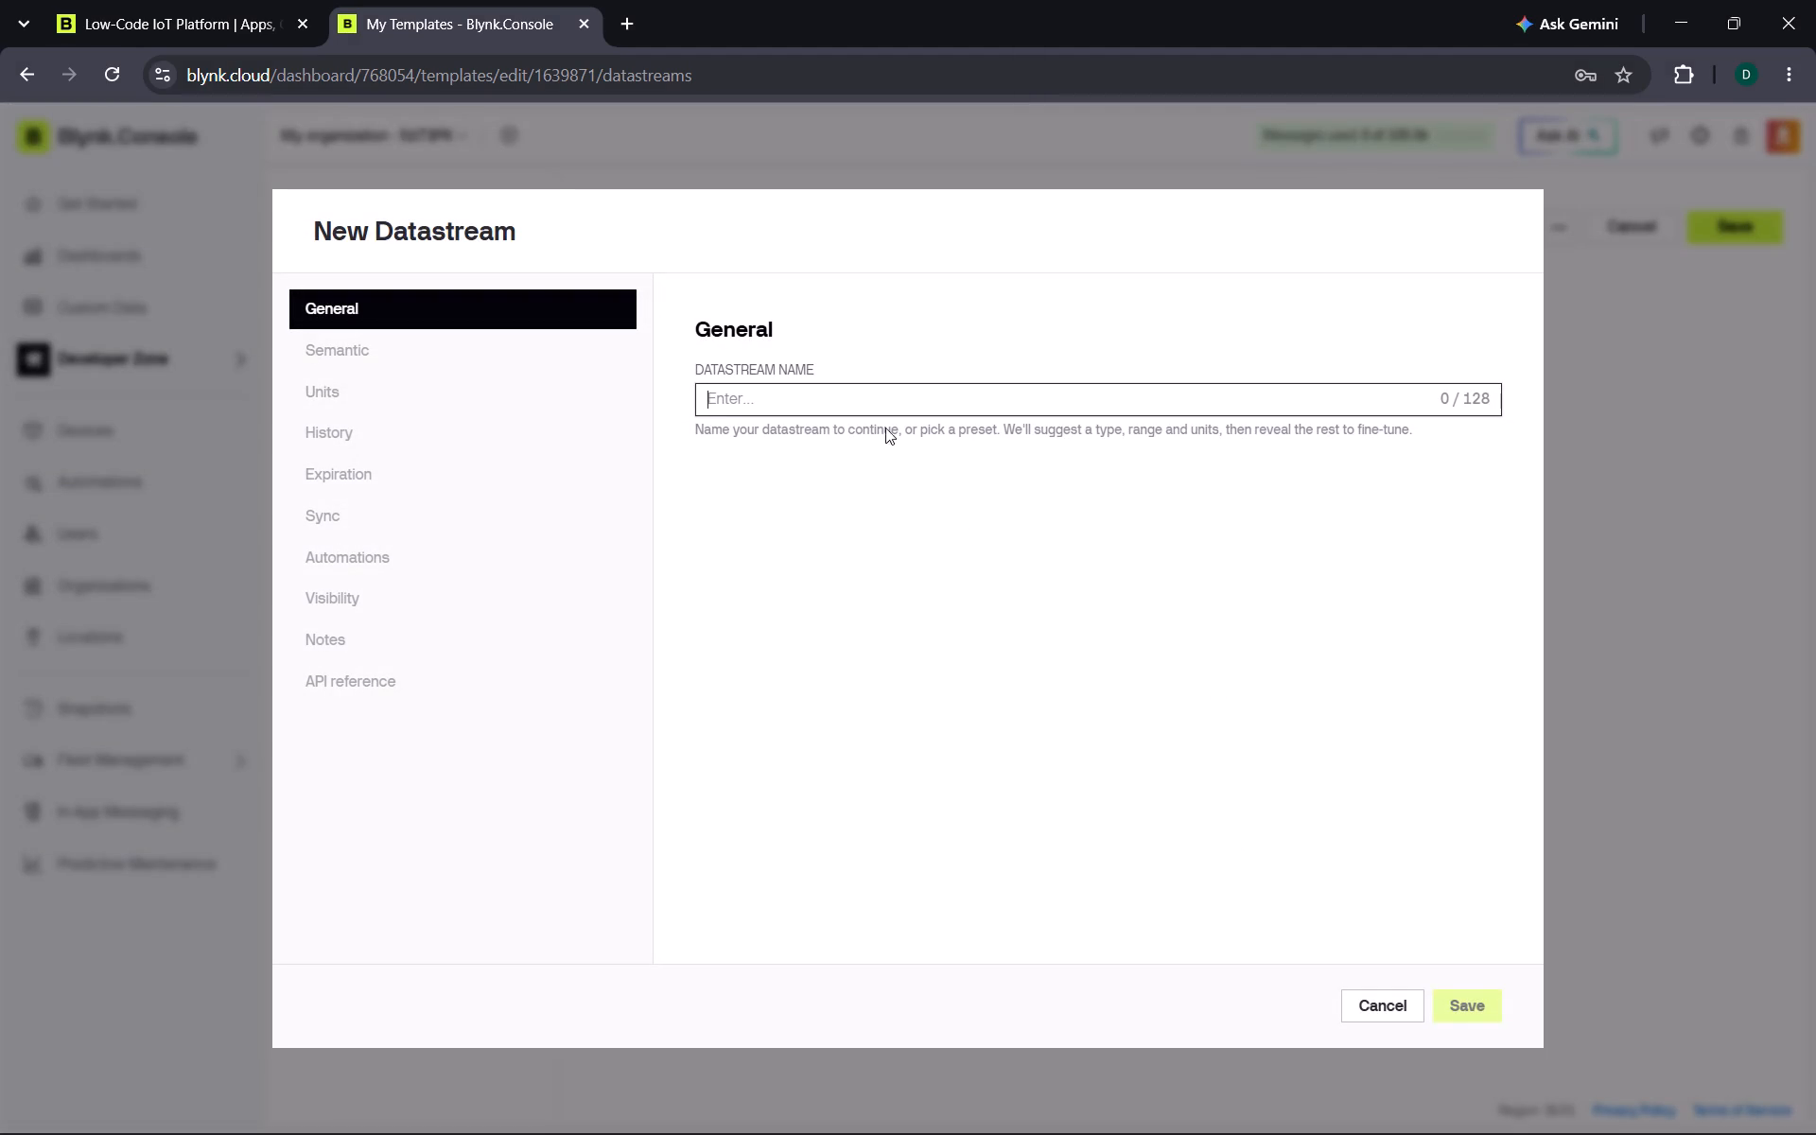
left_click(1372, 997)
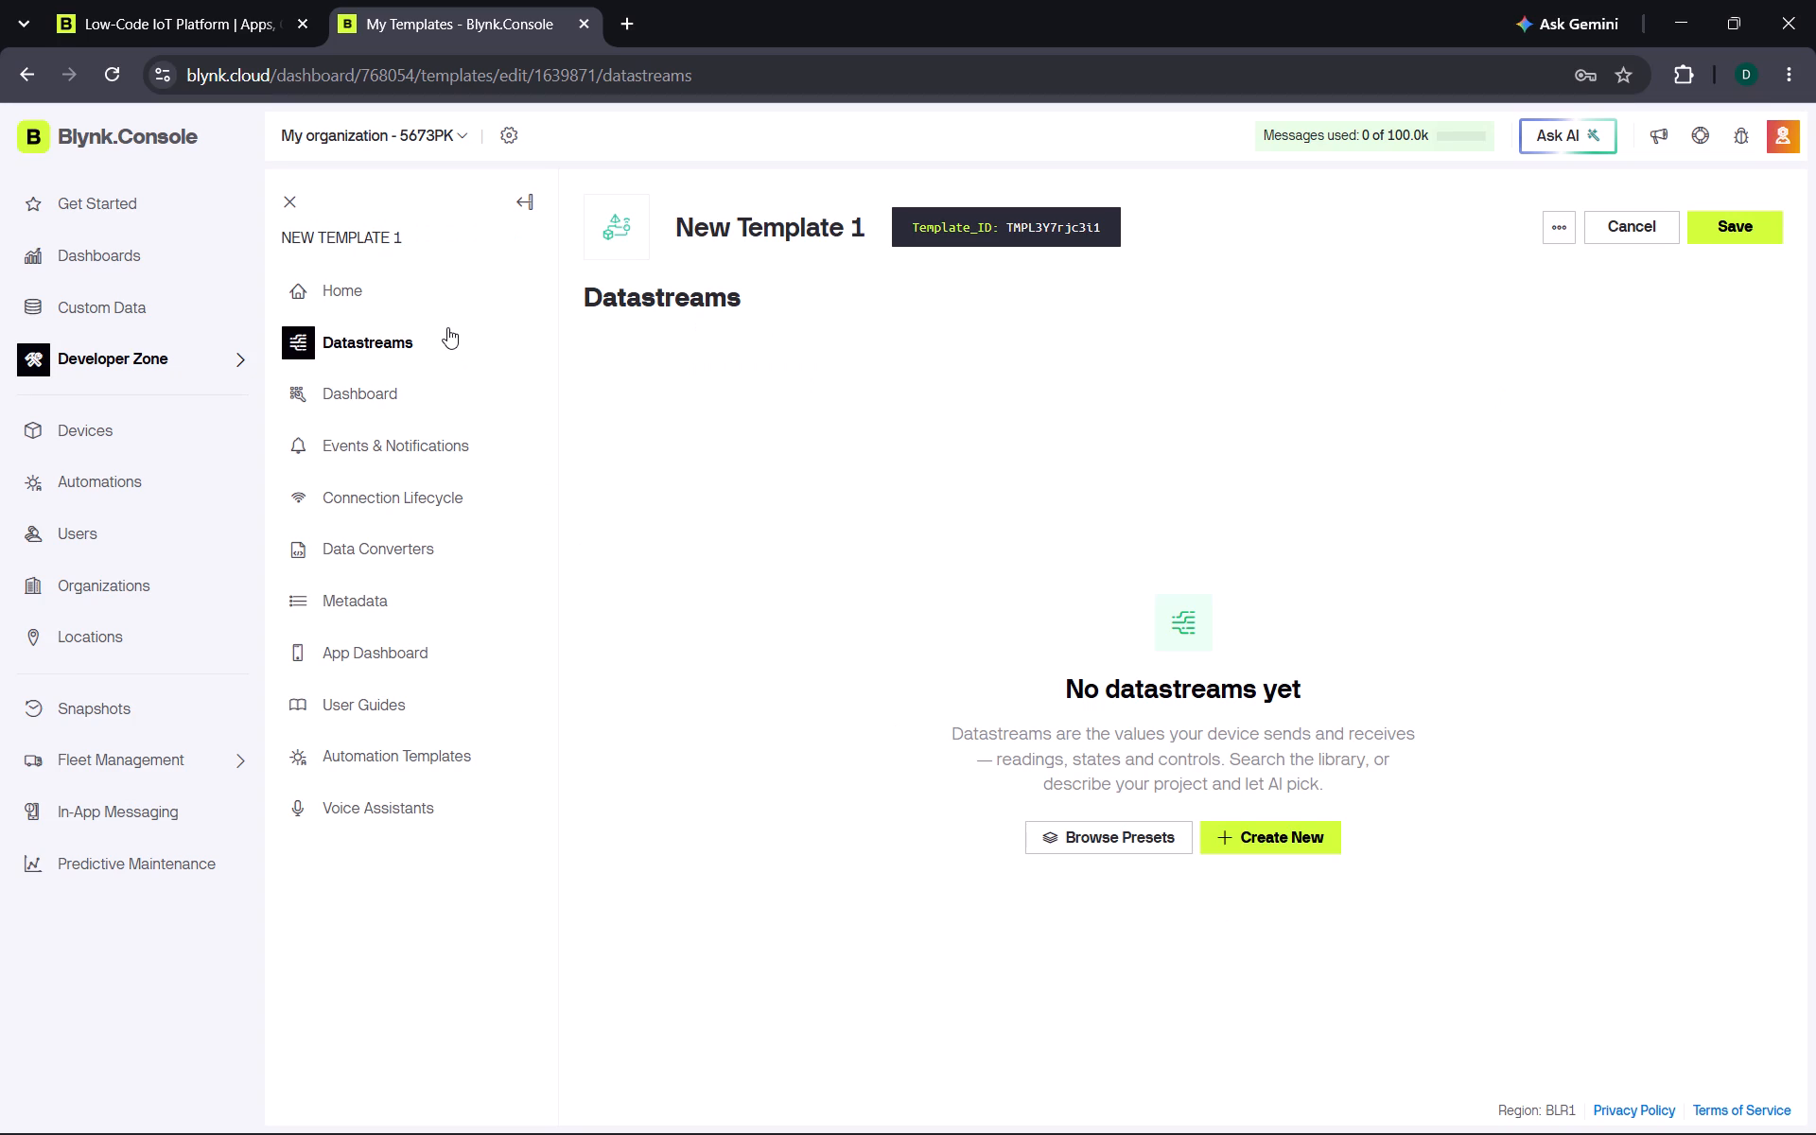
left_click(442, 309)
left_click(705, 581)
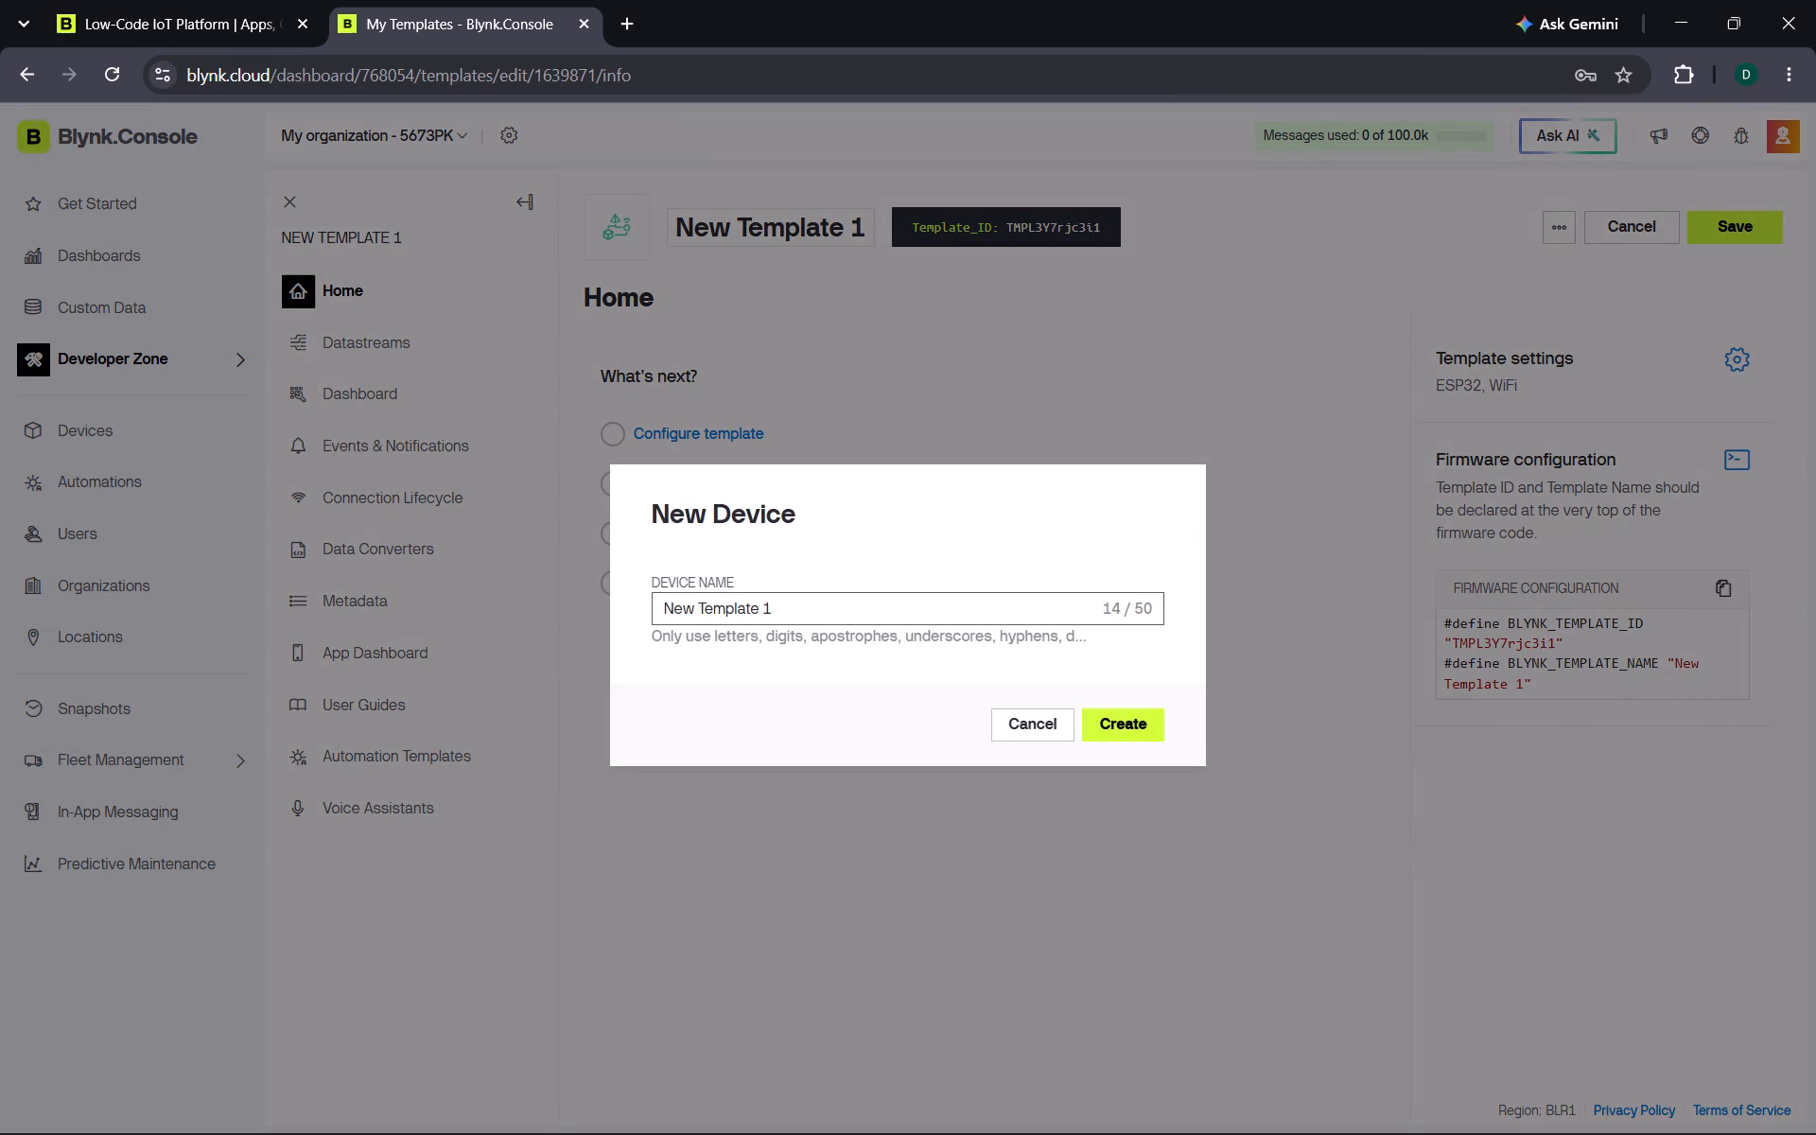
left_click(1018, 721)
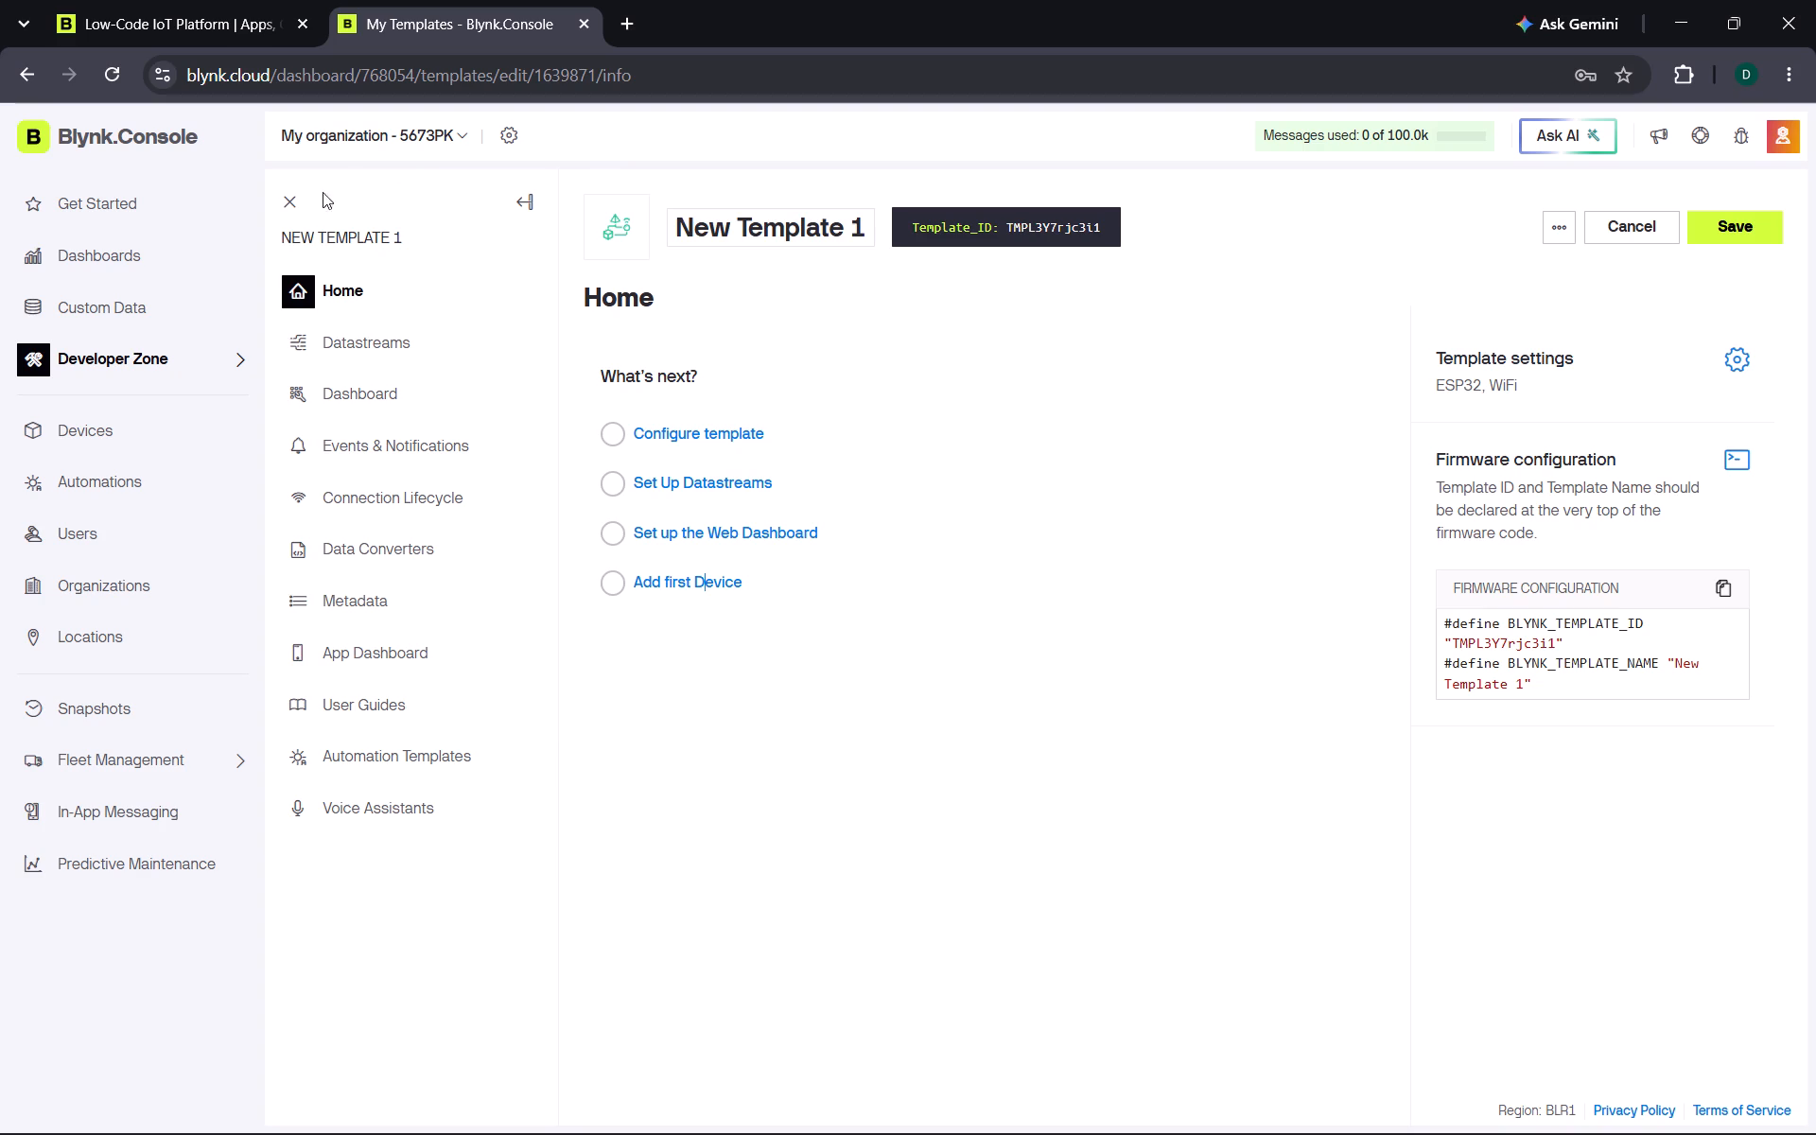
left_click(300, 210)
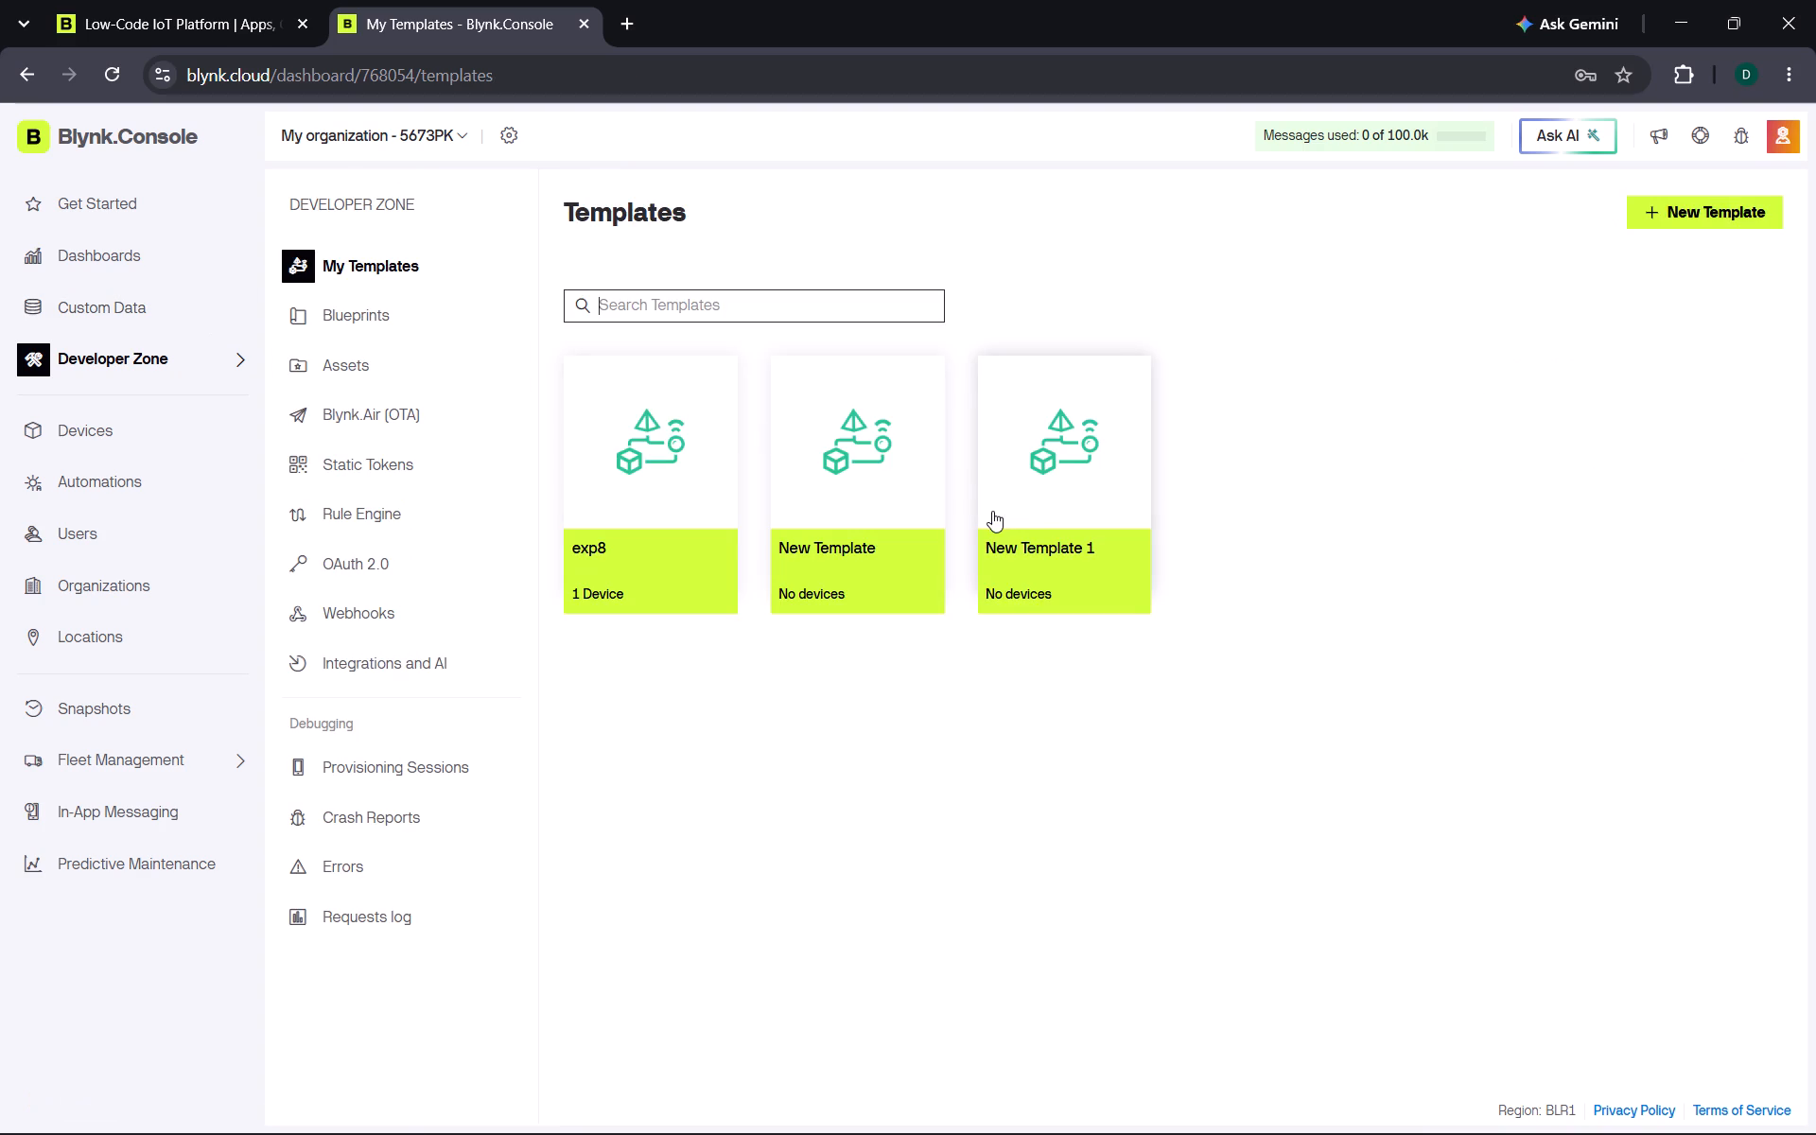
Delete the template named New Template 1 from the Developer Zone templates.
right_click(992, 511)
left_click(975, 450)
left_click(1006, 456)
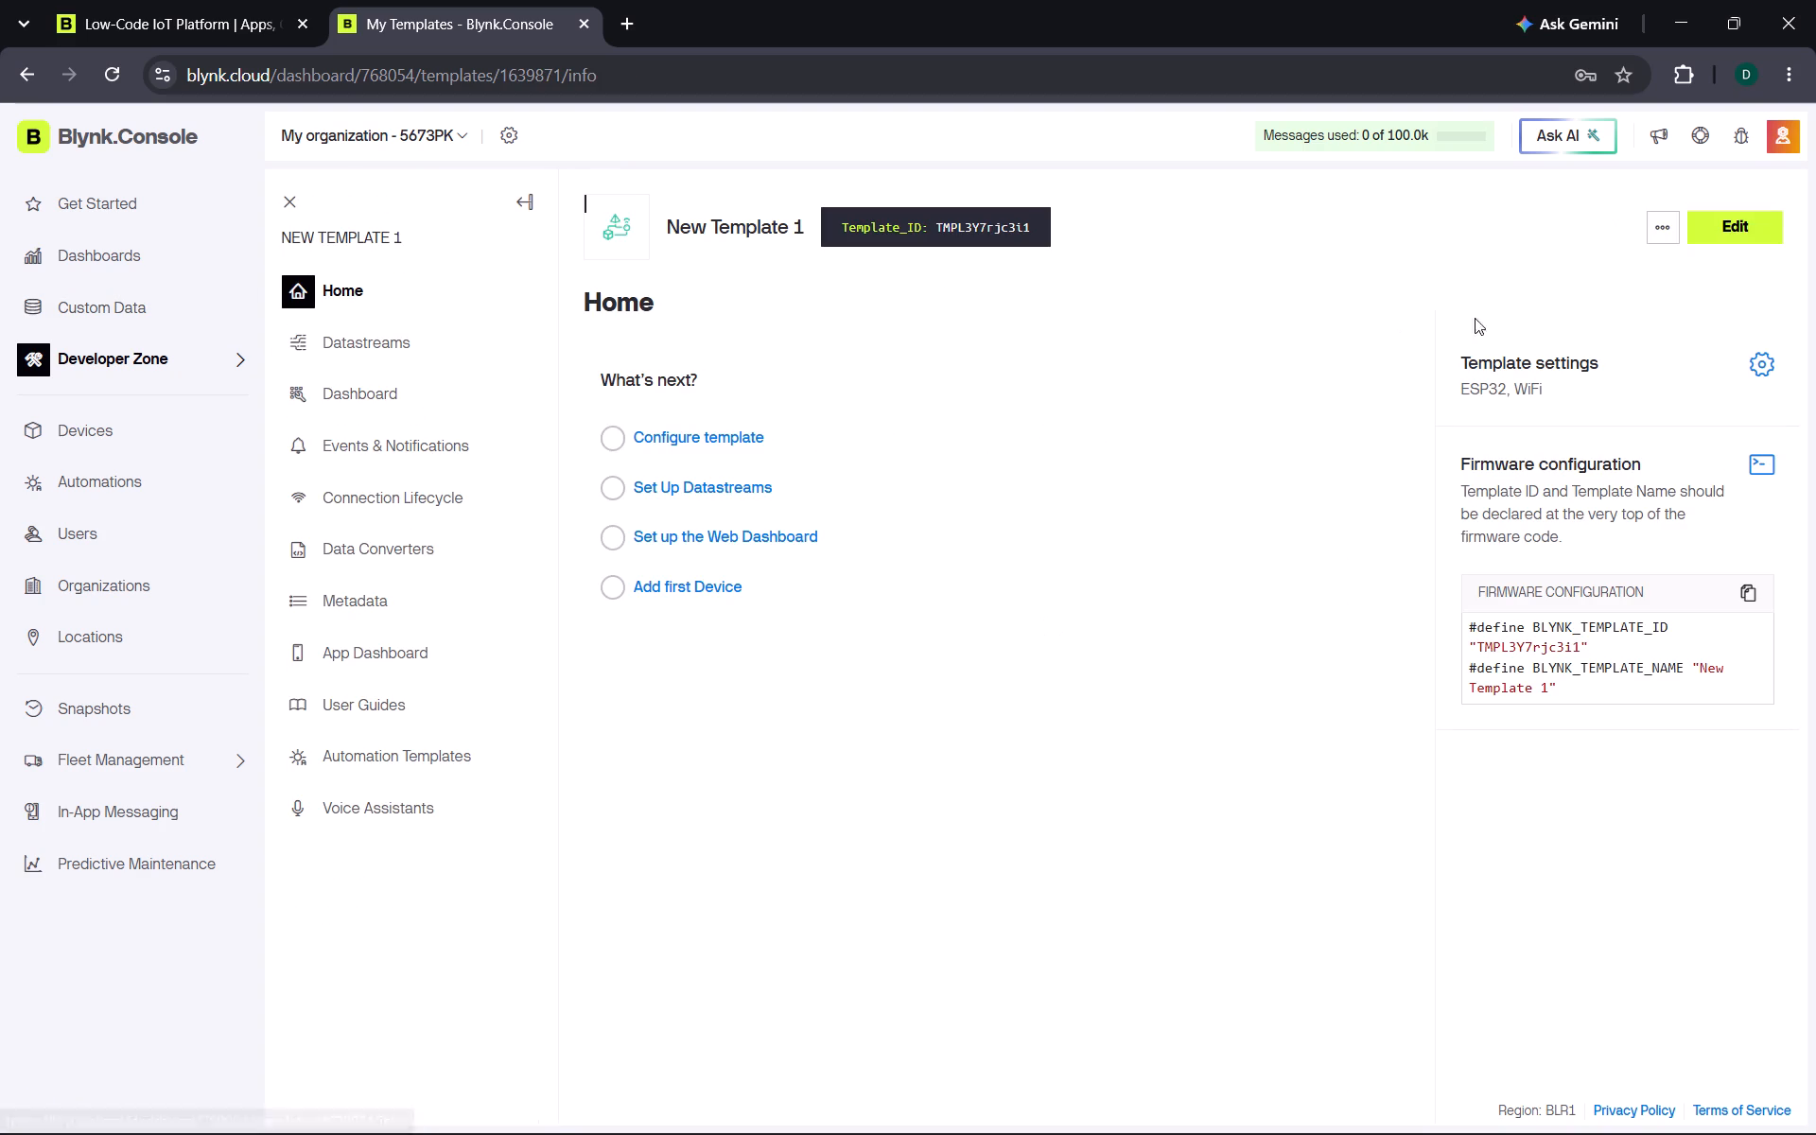
left_click(1658, 237)
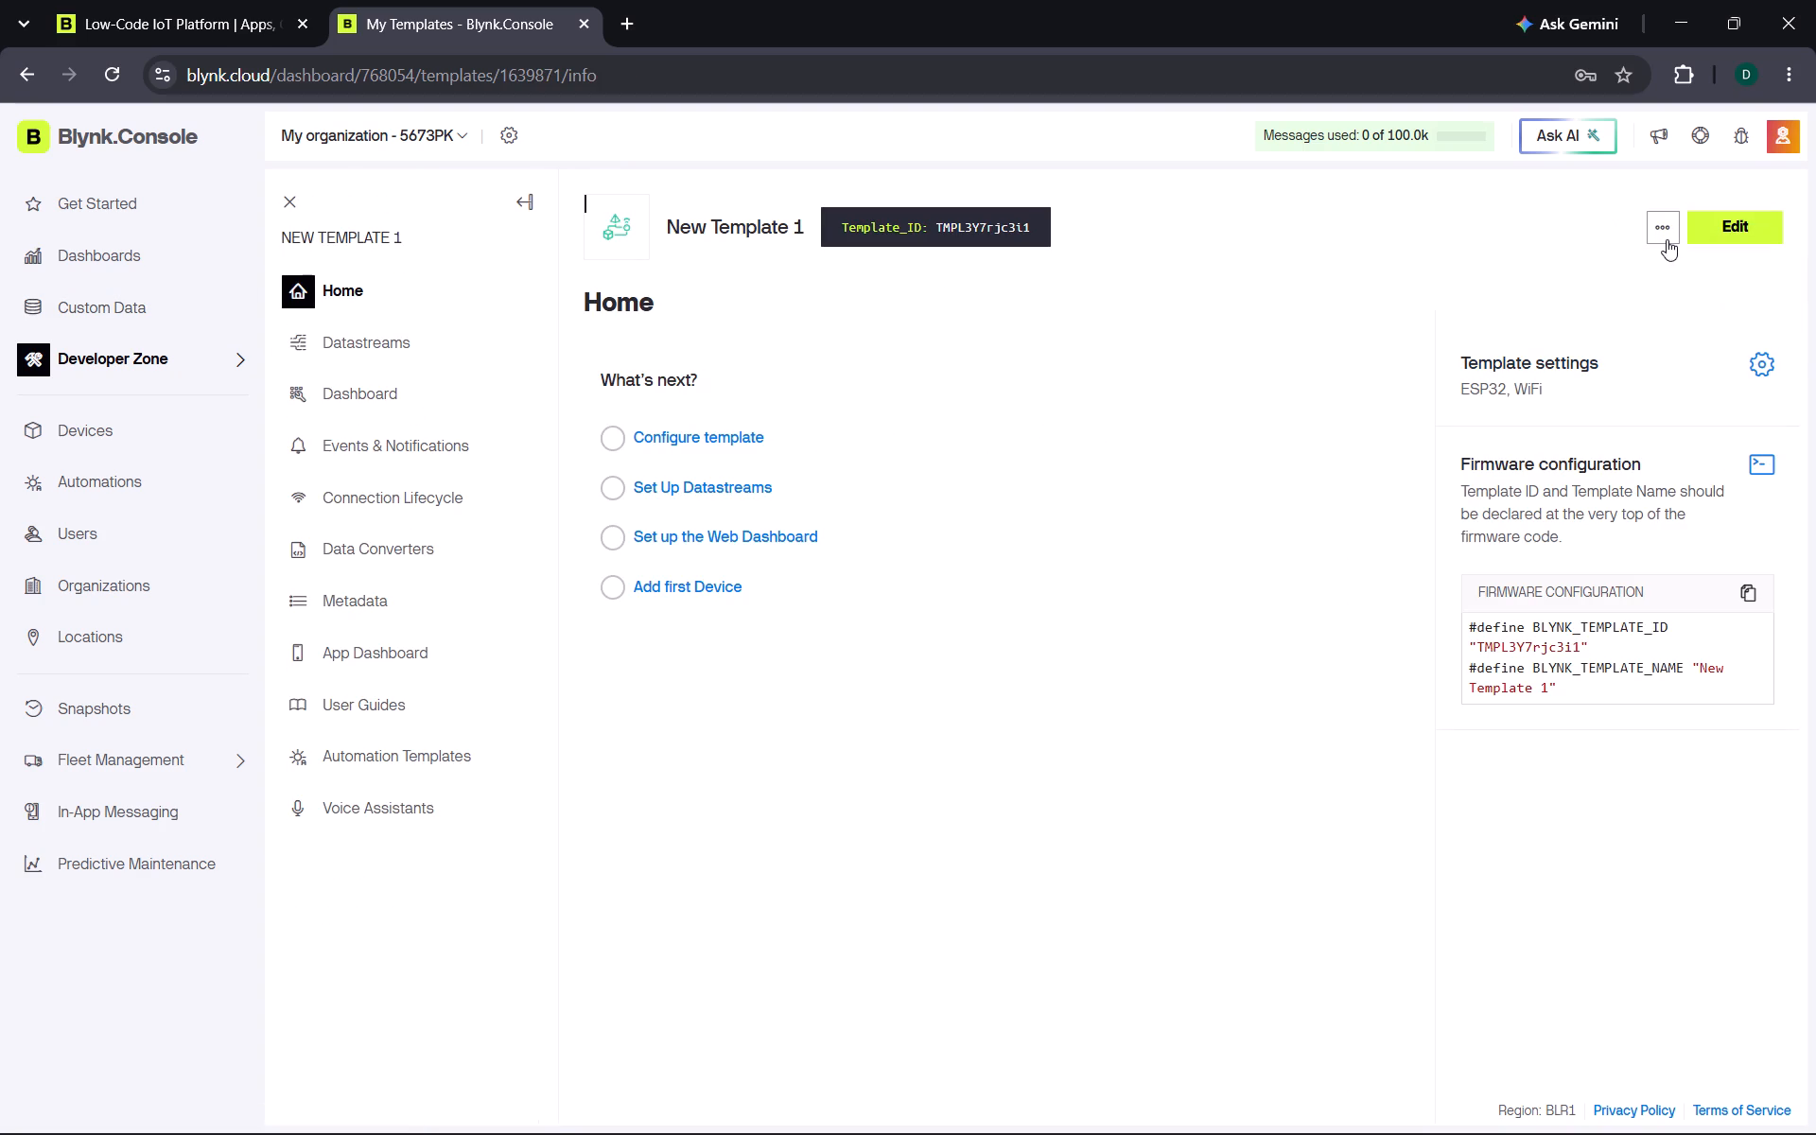
left_click(1667, 239)
left_click(1676, 313)
left_click(1649, 241)
left_click(1668, 322)
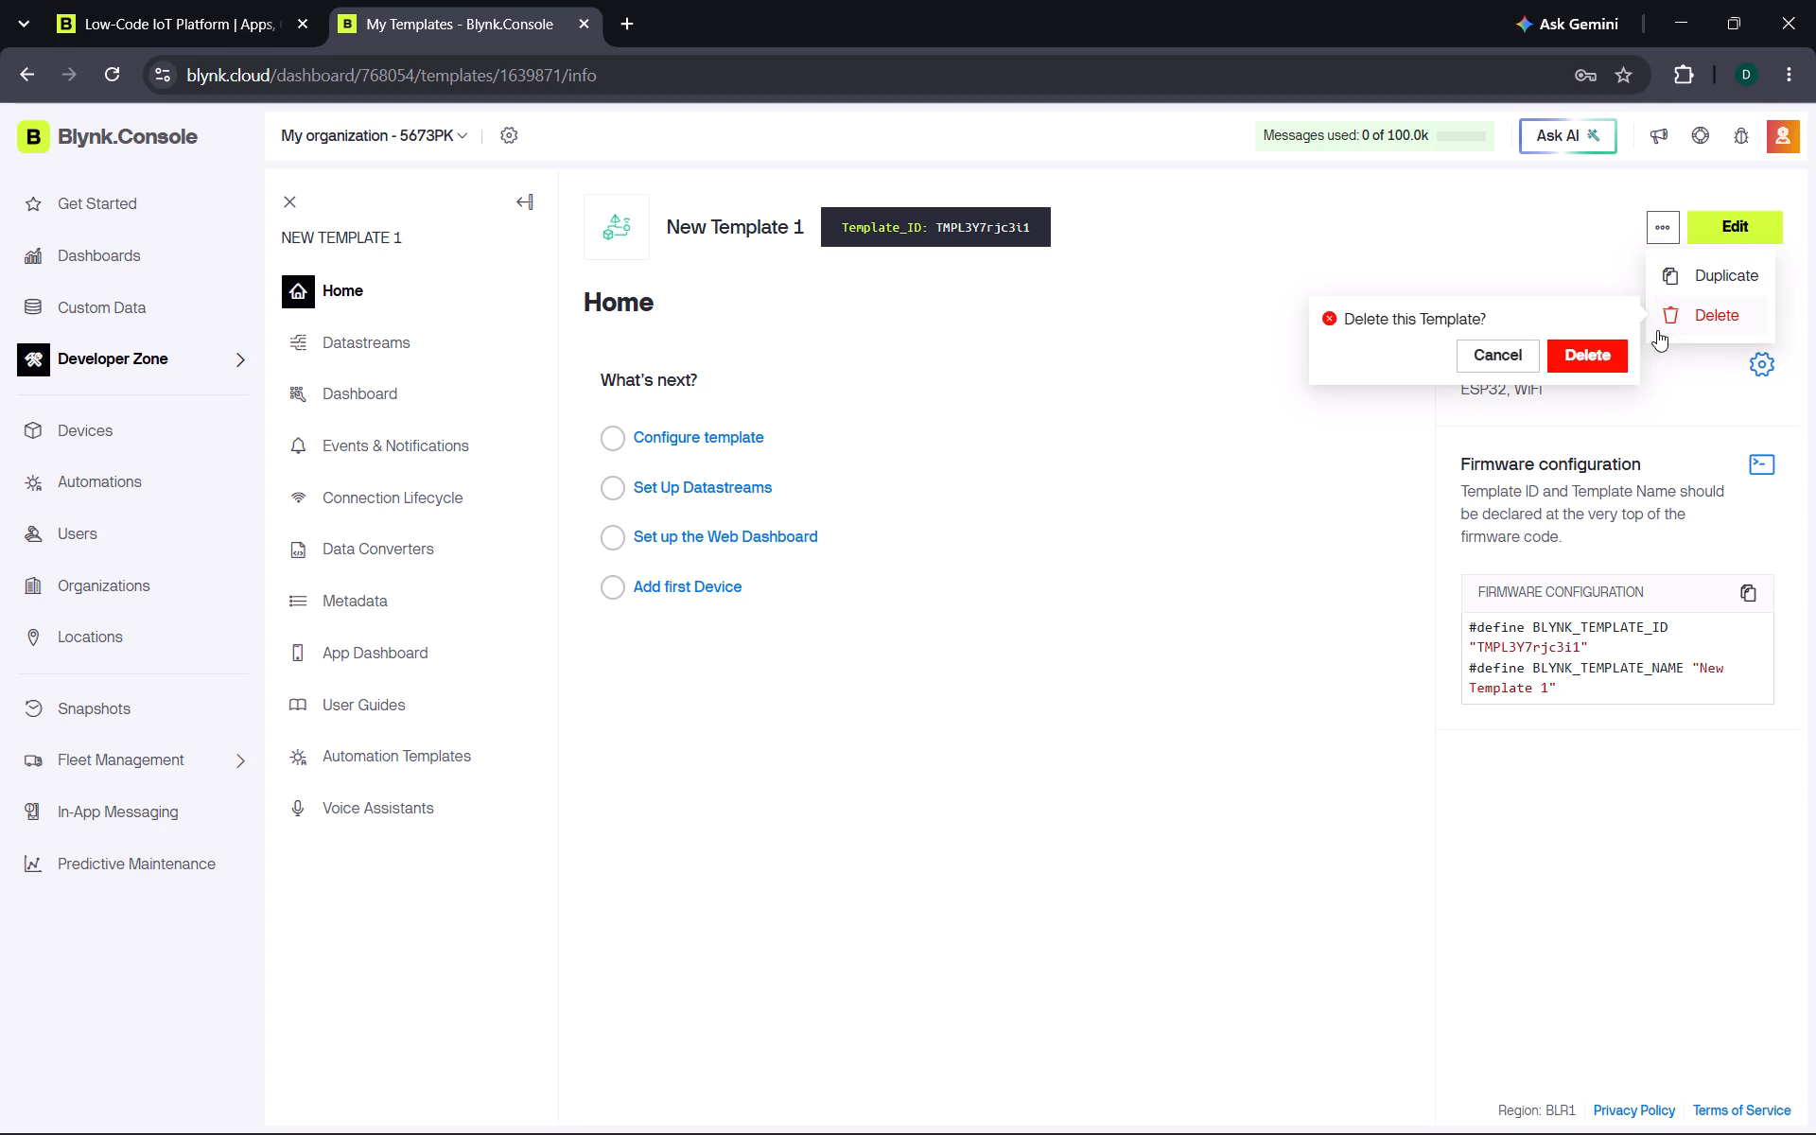
left_click(1600, 359)
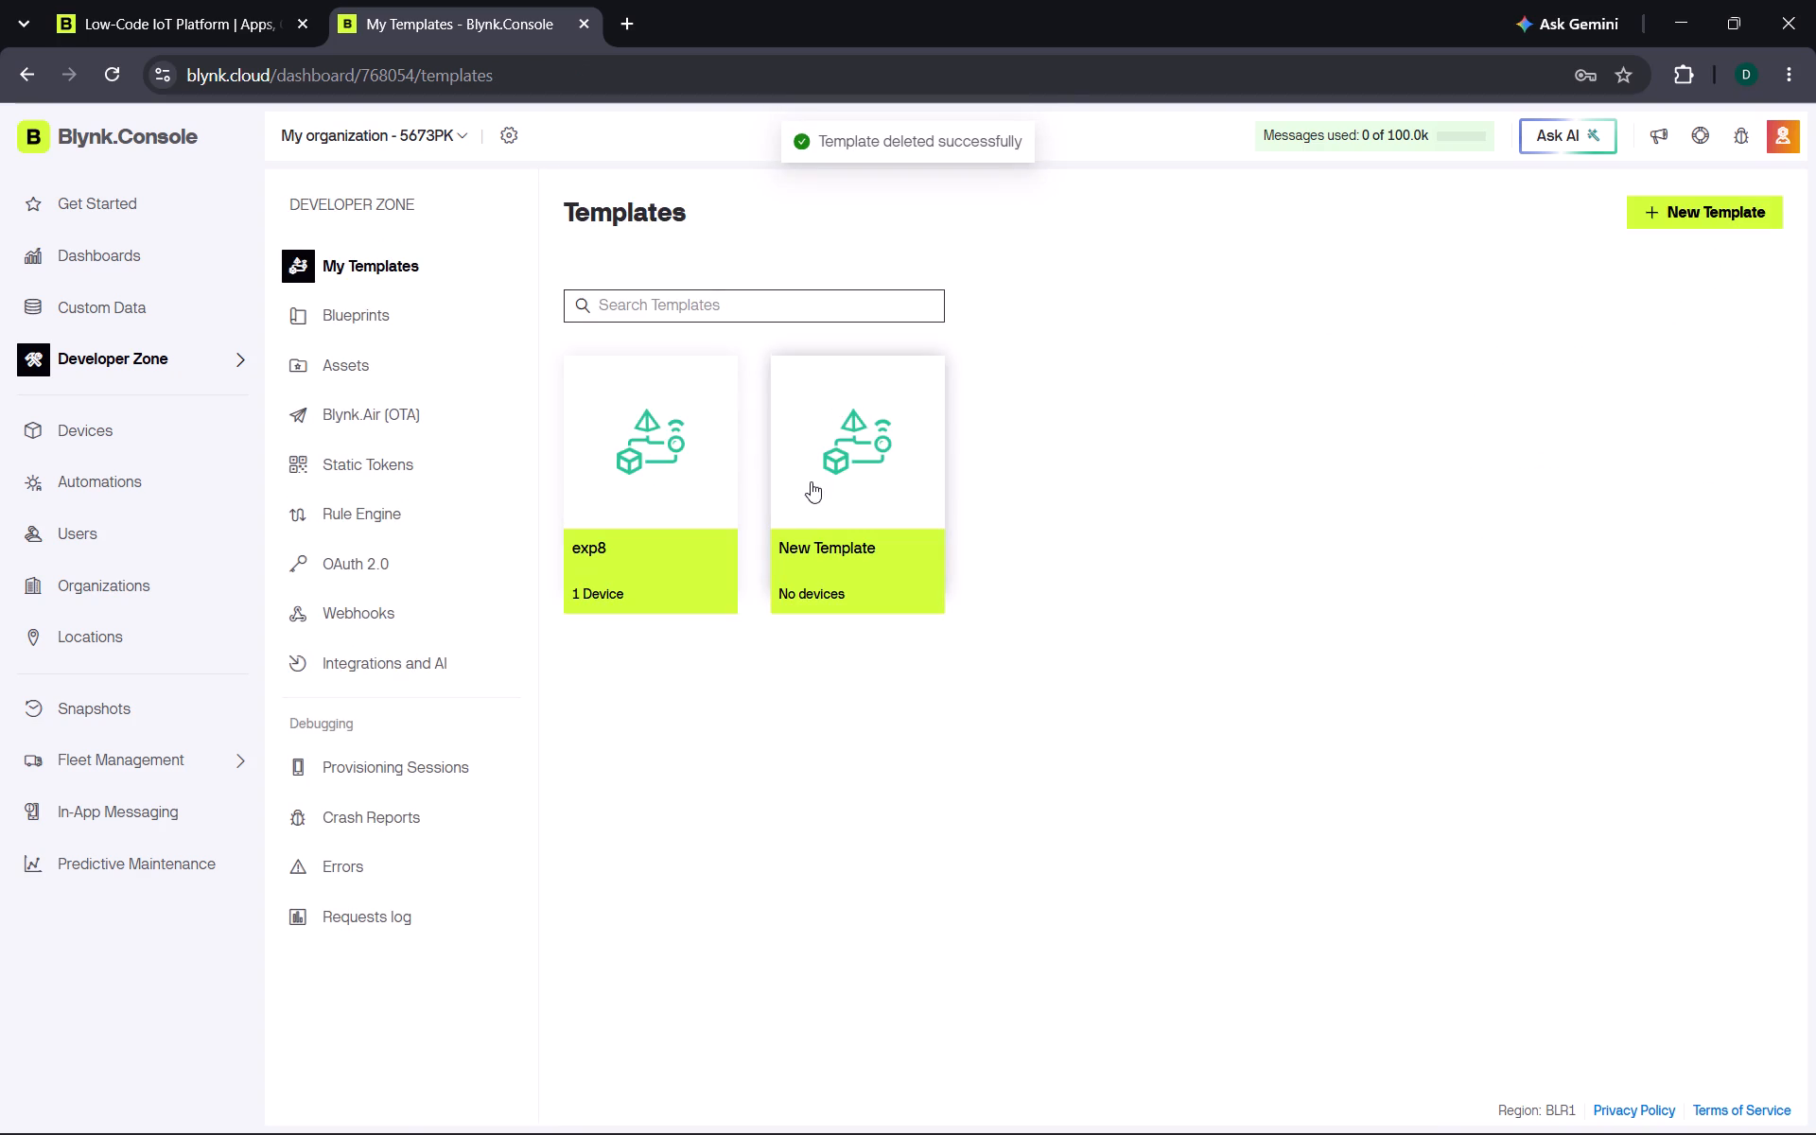
Open the template named New Template for editing and rename it exp88 in its settings.
left_click(812, 481)
left_click(1716, 237)
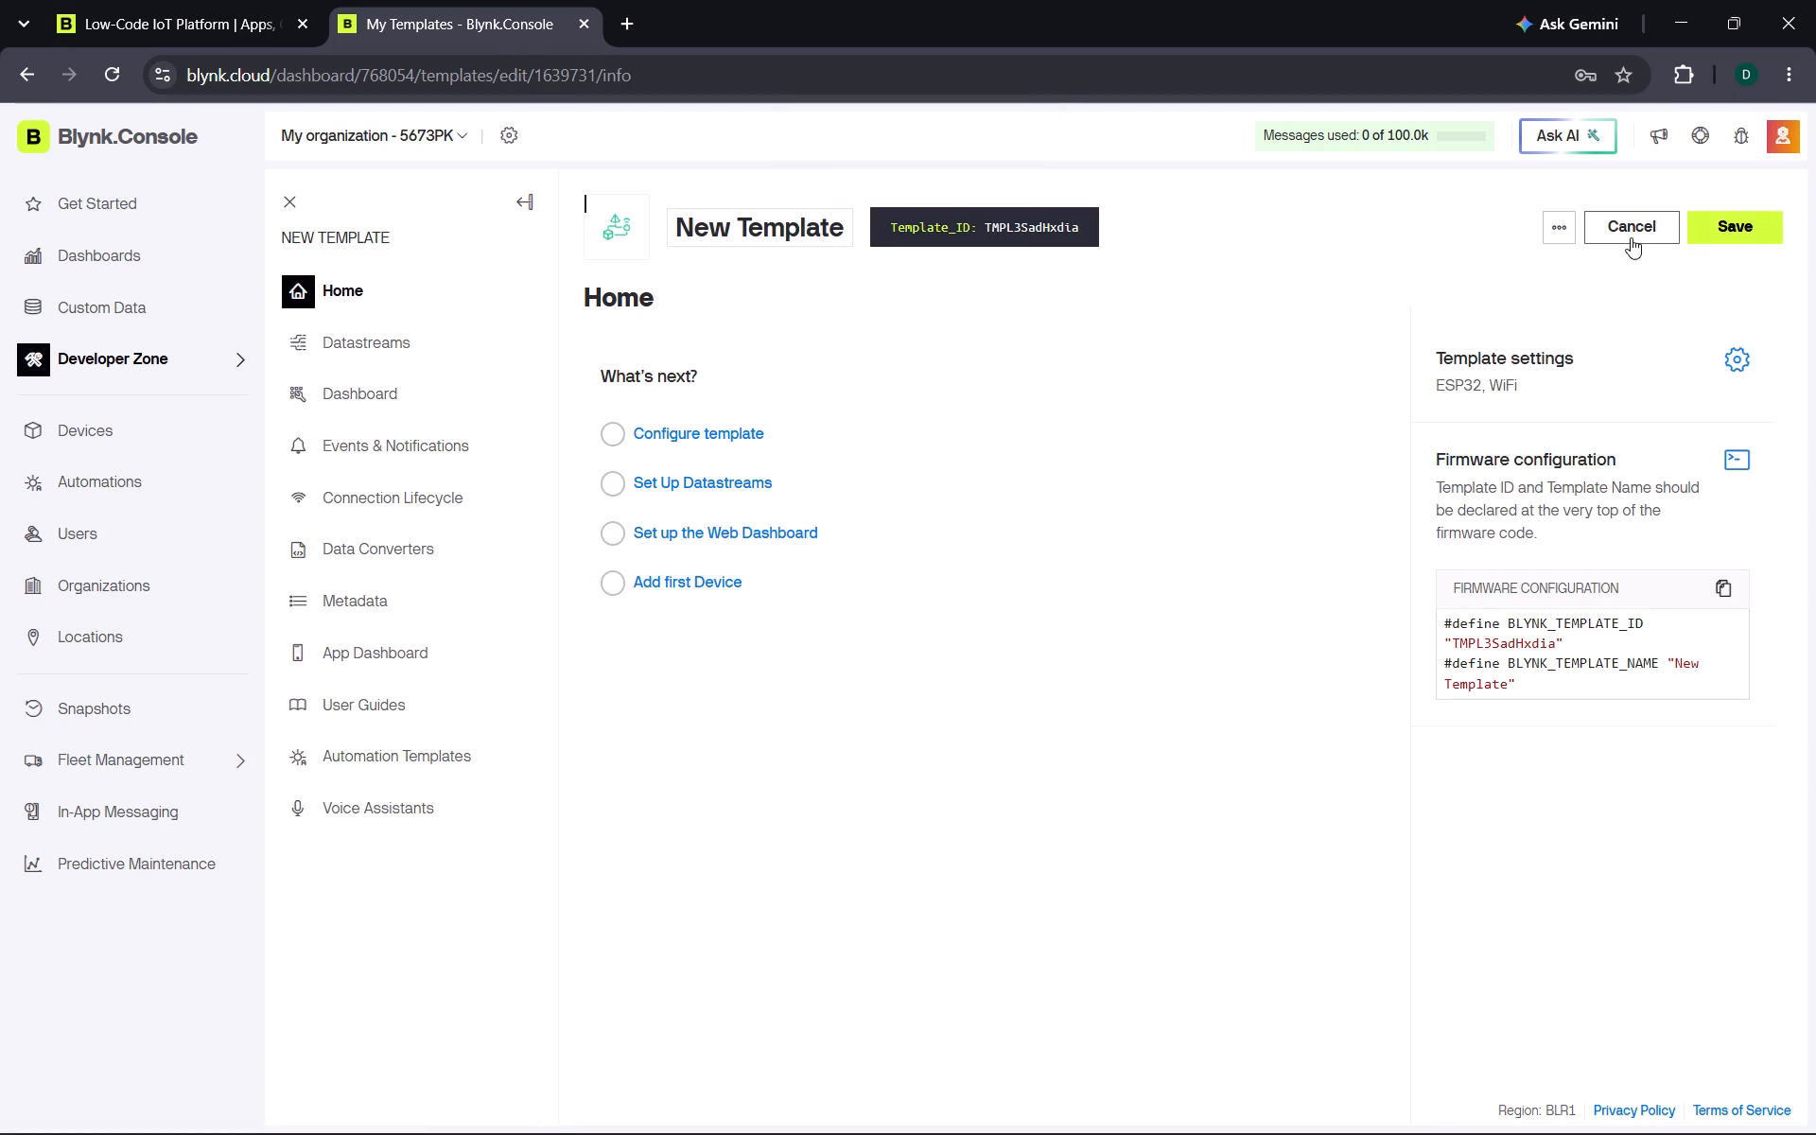
left_click(1605, 236)
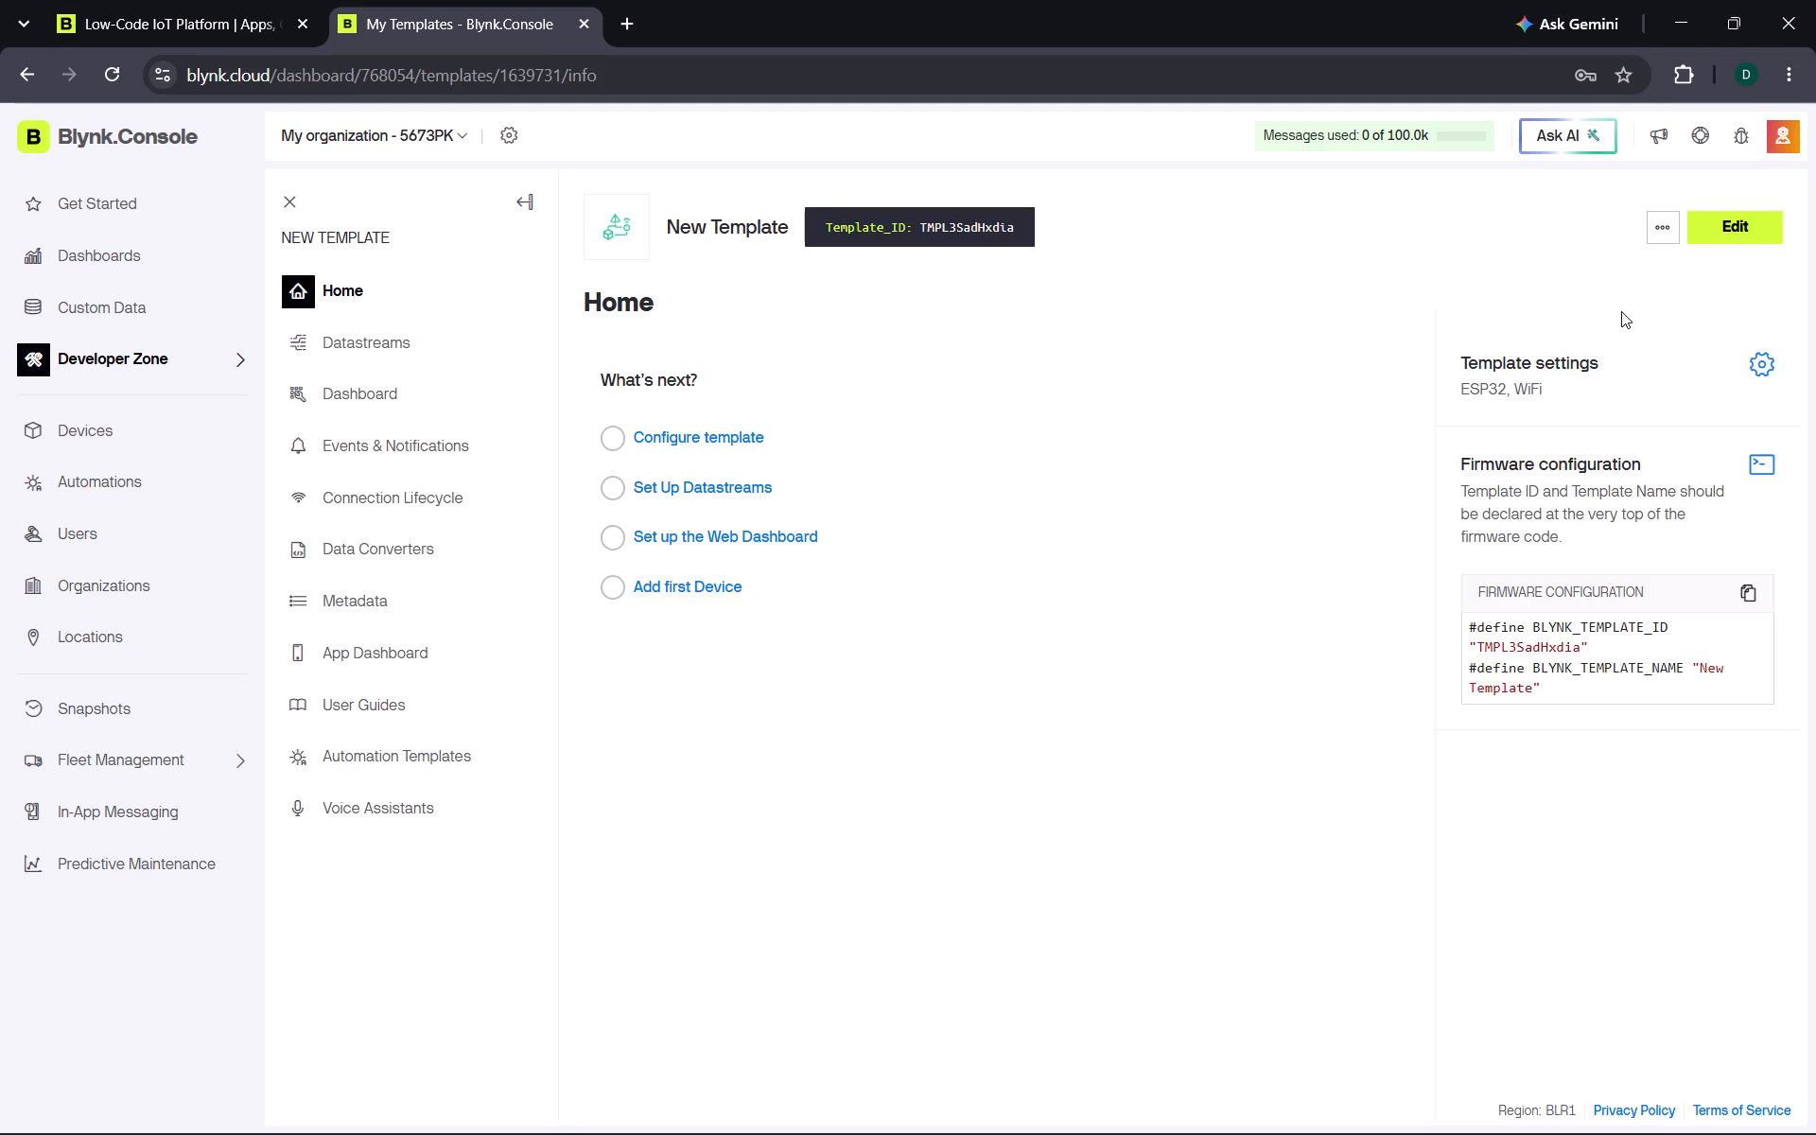
left_click(1714, 236)
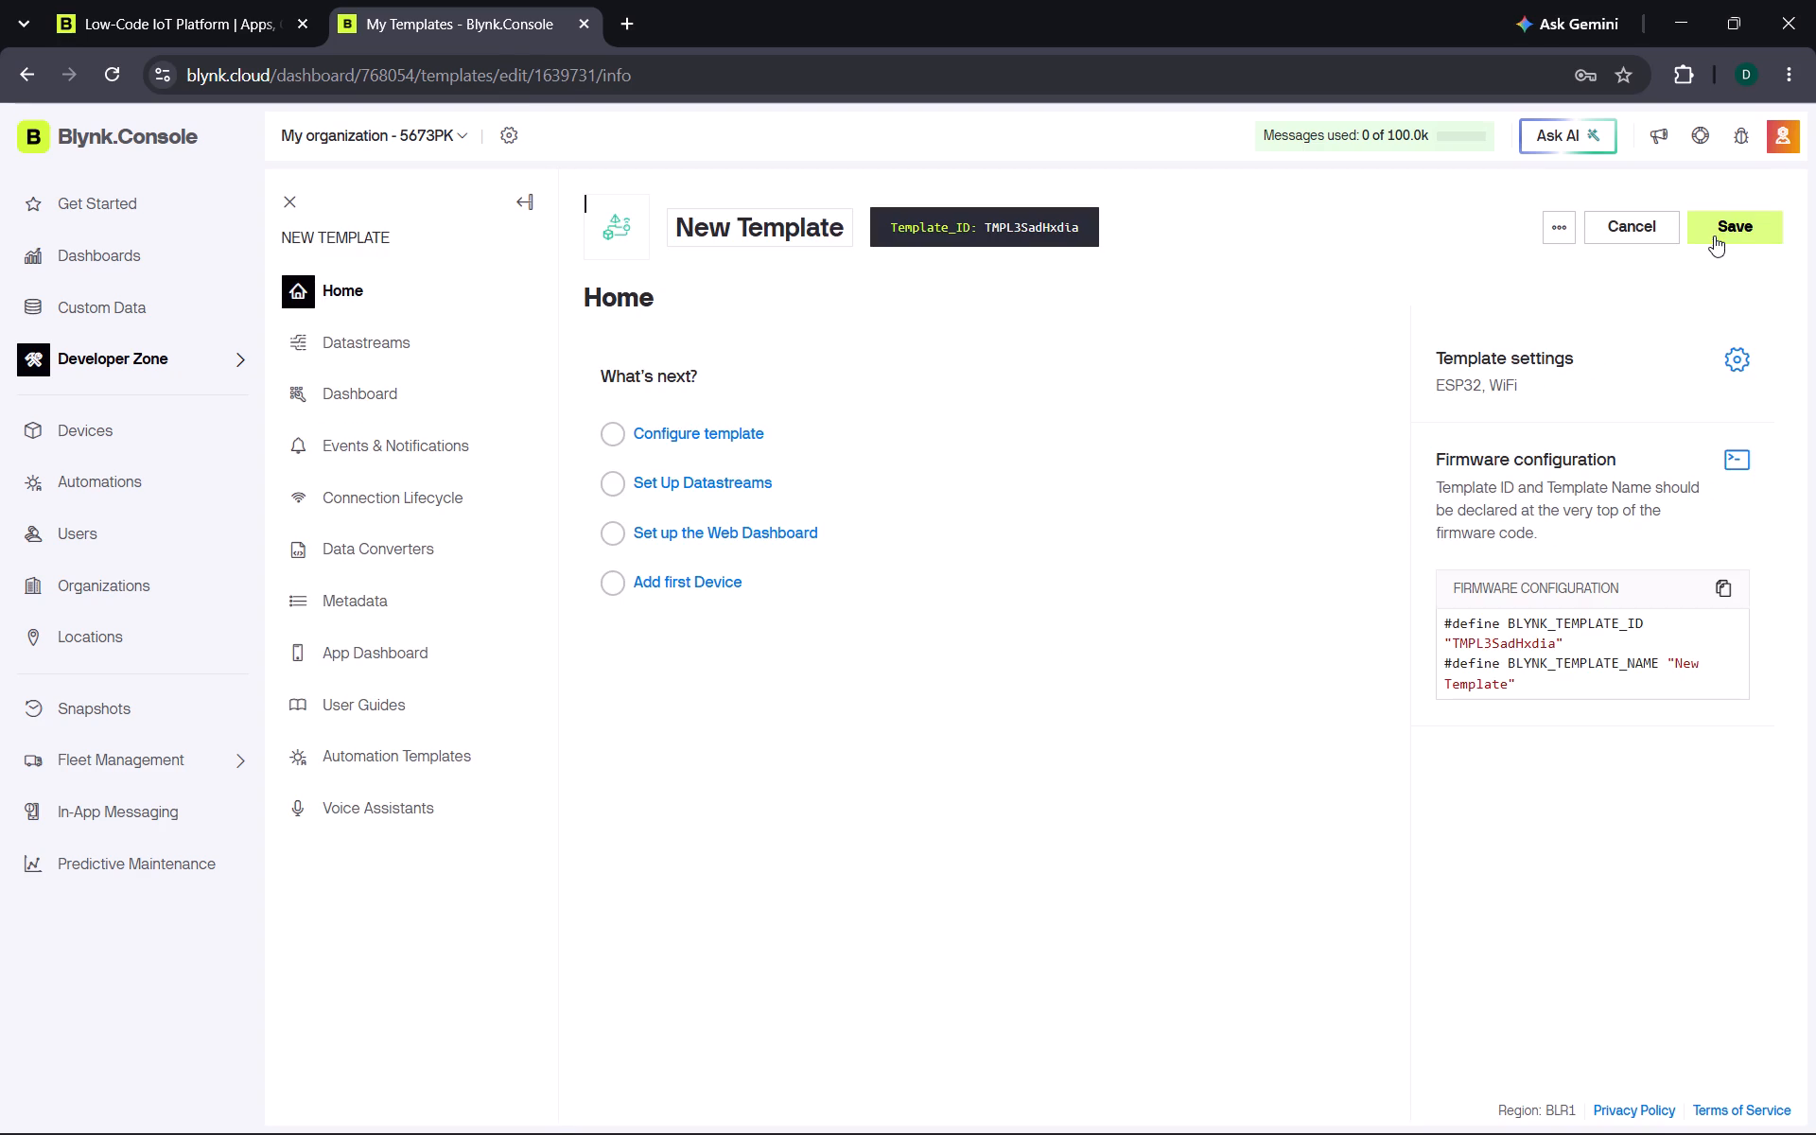
key("h")
left_click(1742, 375)
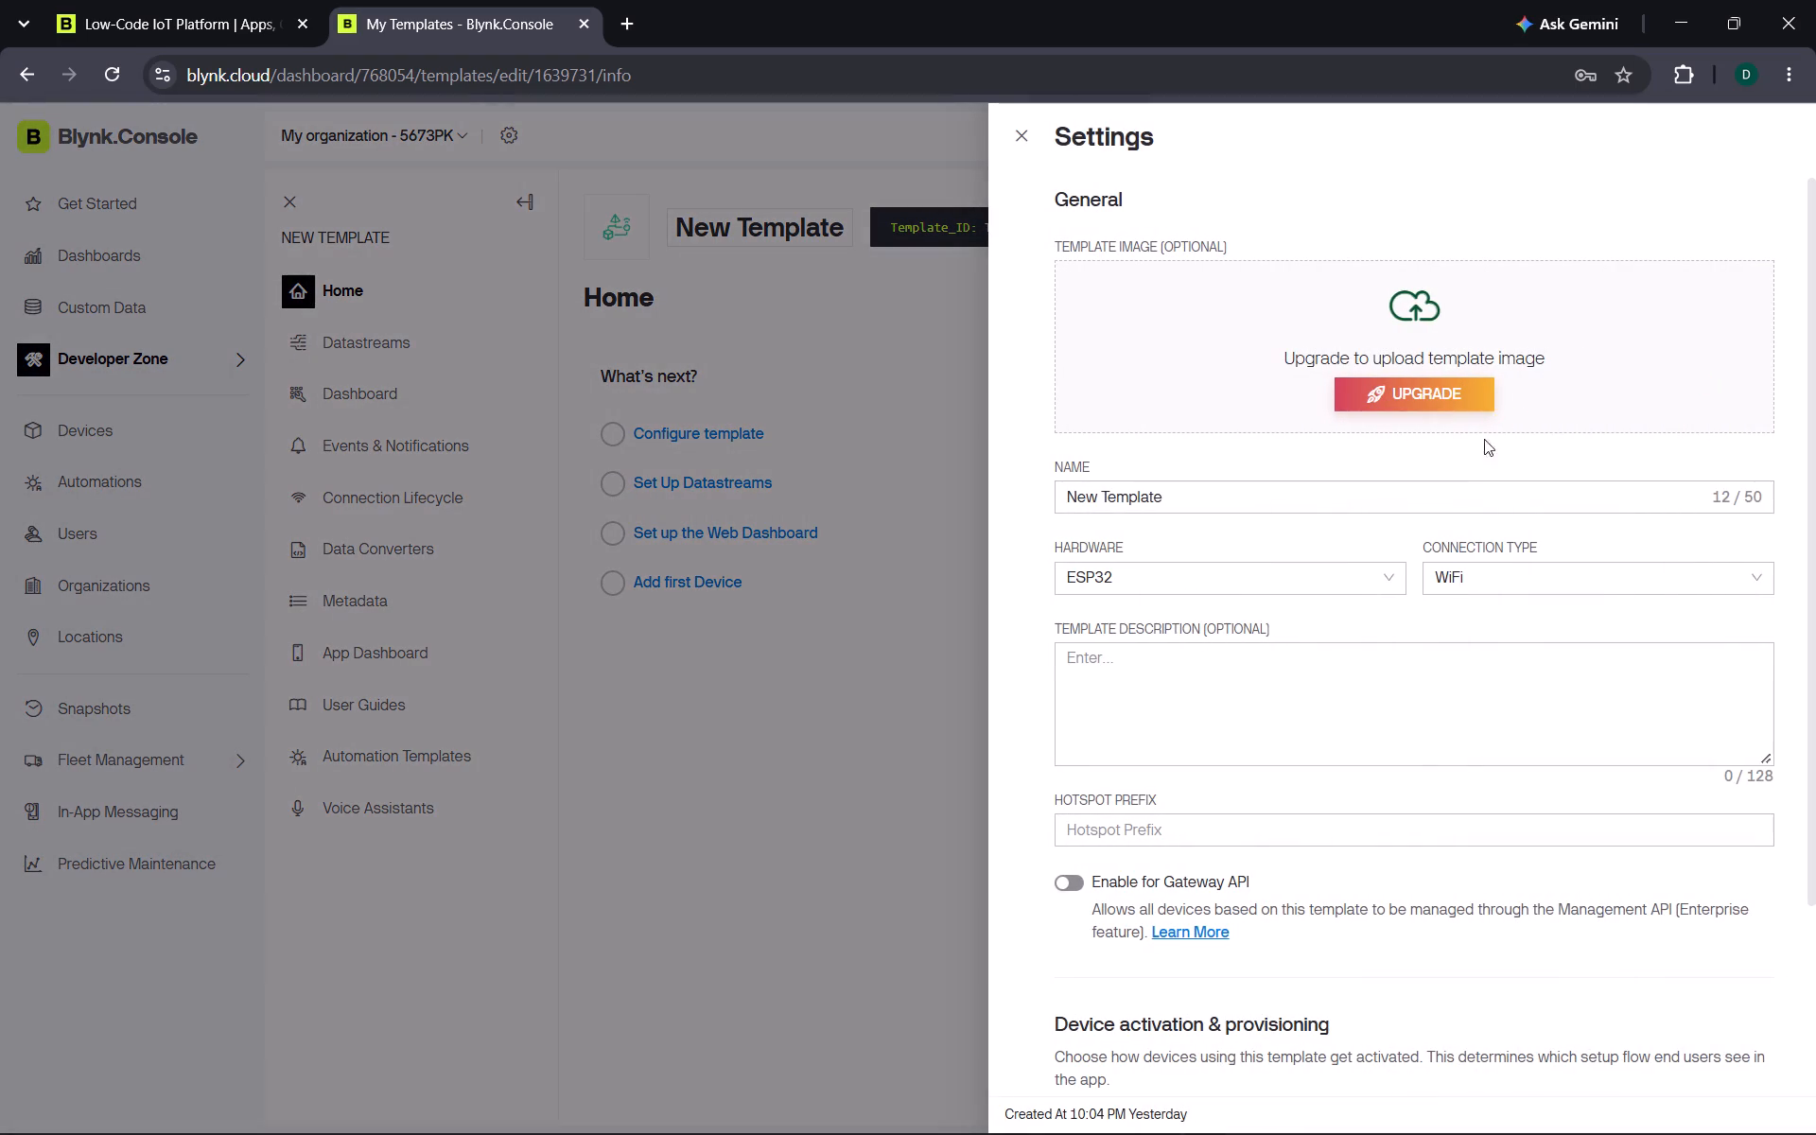
left_click(1421, 520)
left_click(1406, 495)
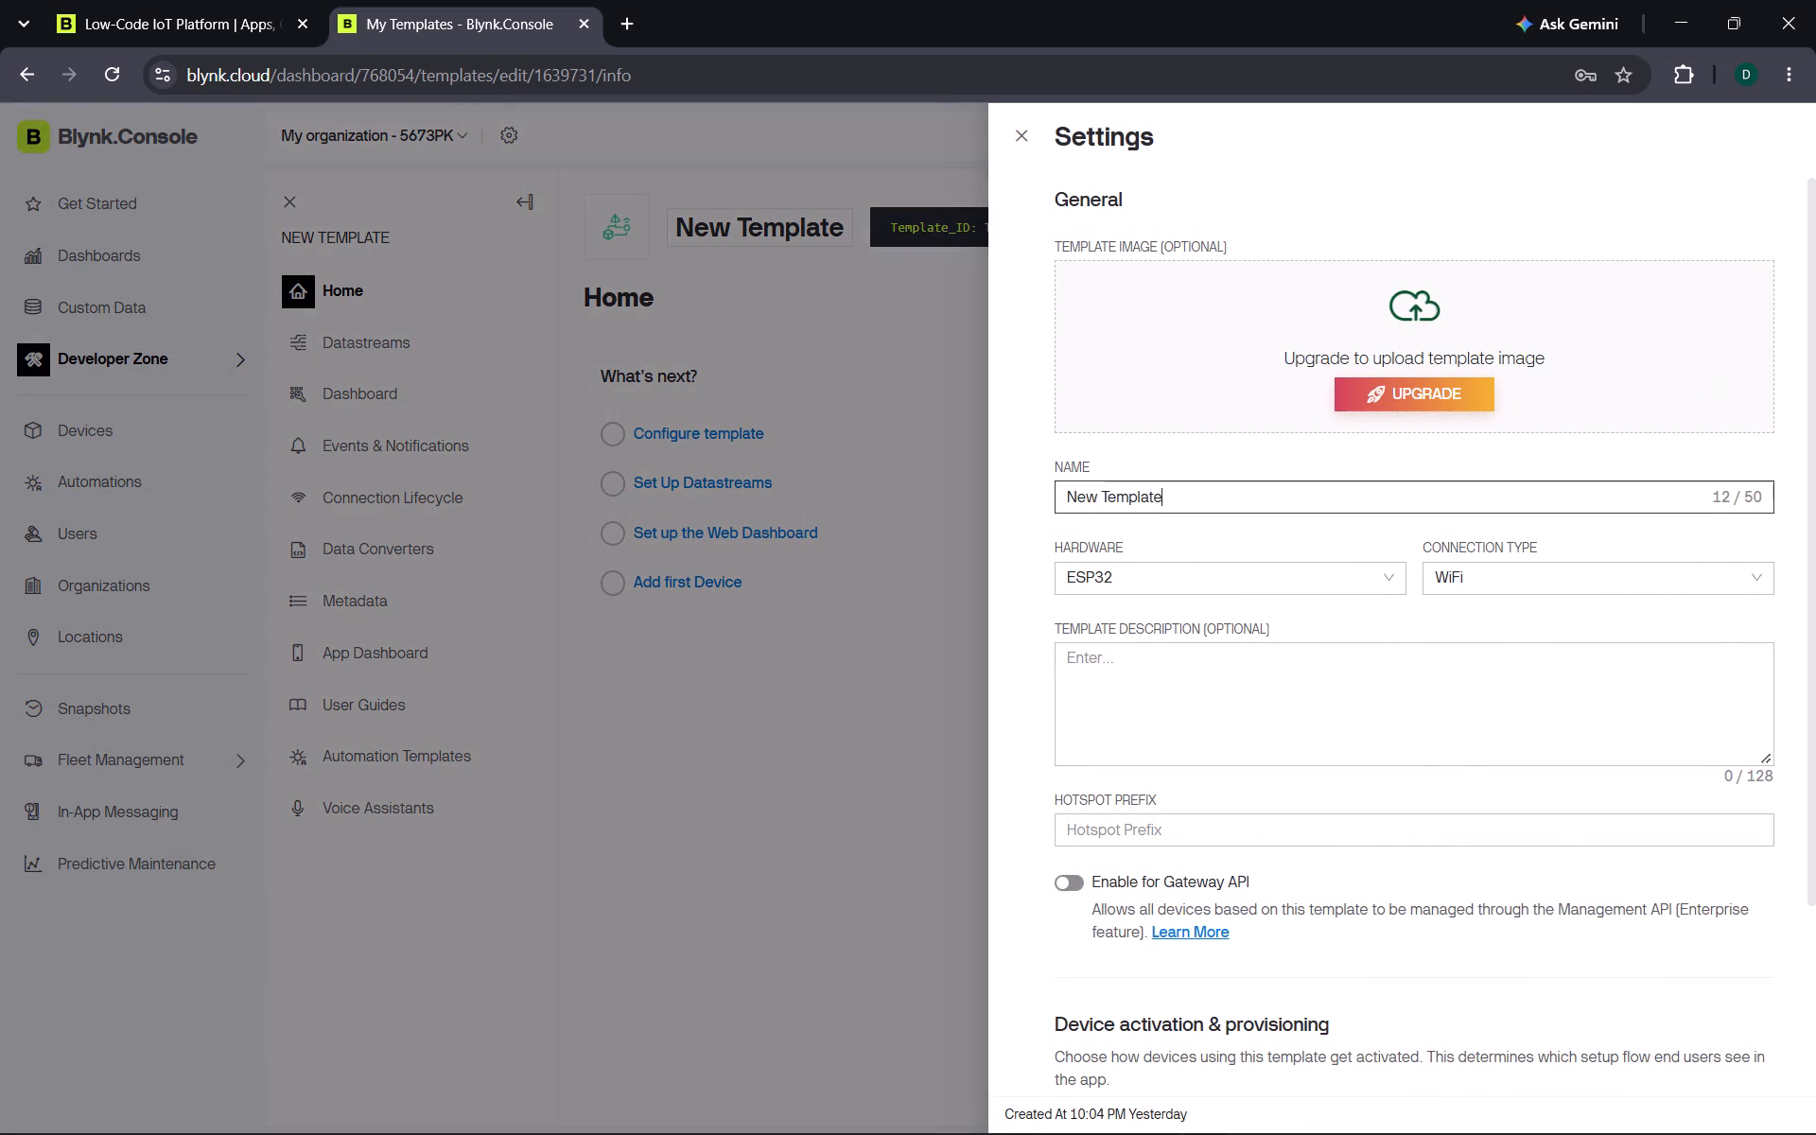
key("BackSpace")
key("BackSpace")
key("BackSpace")
key("BackSpace")
key("BackSpace")
key("BackSpace")
key("BackSpace")
key("BackSpace")
key("BackSpace")
key("BackSpace")
key("BackSpace")
key("BackSpace")
key("BackSpace")
key("BackSpace")
key("BackSpace")
key("BackSpace")
key("BackSpace")
key("BackSpace")
key("BackSpace")
key("BackSpace")
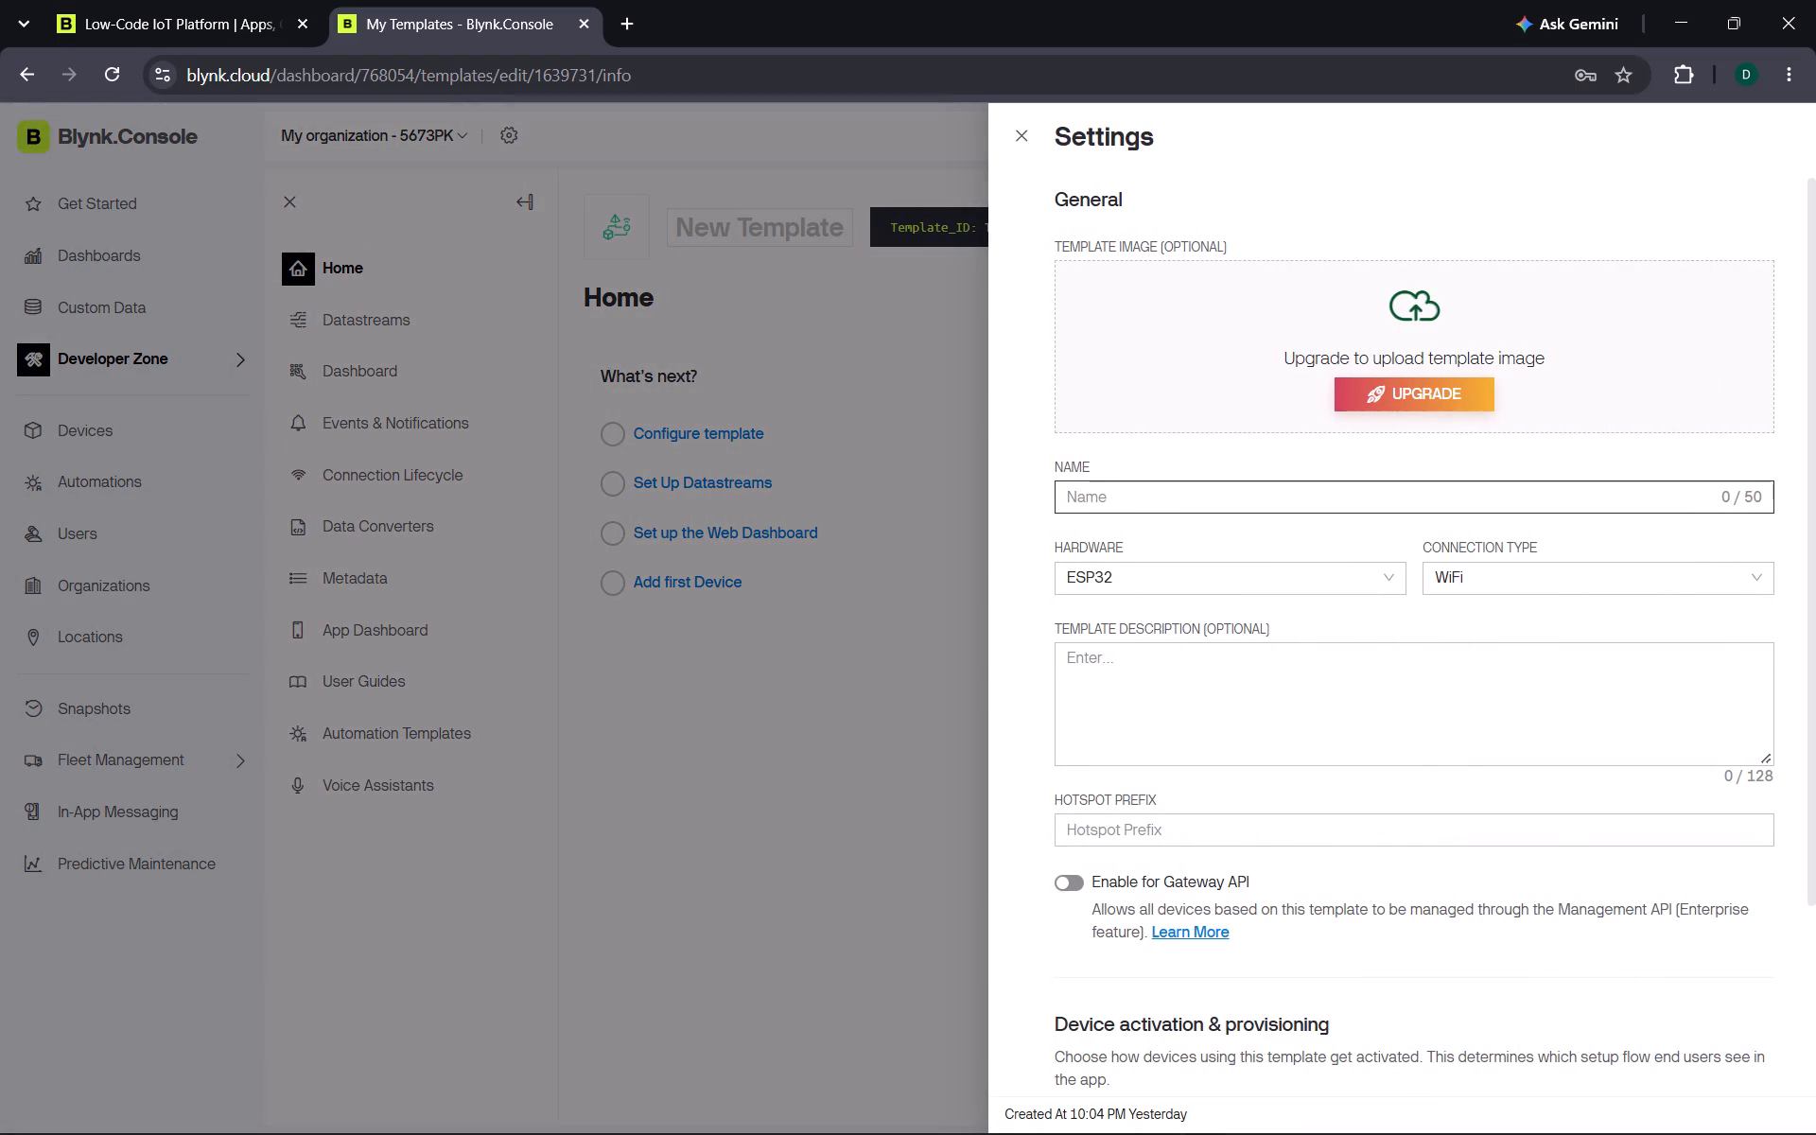
type("exp")
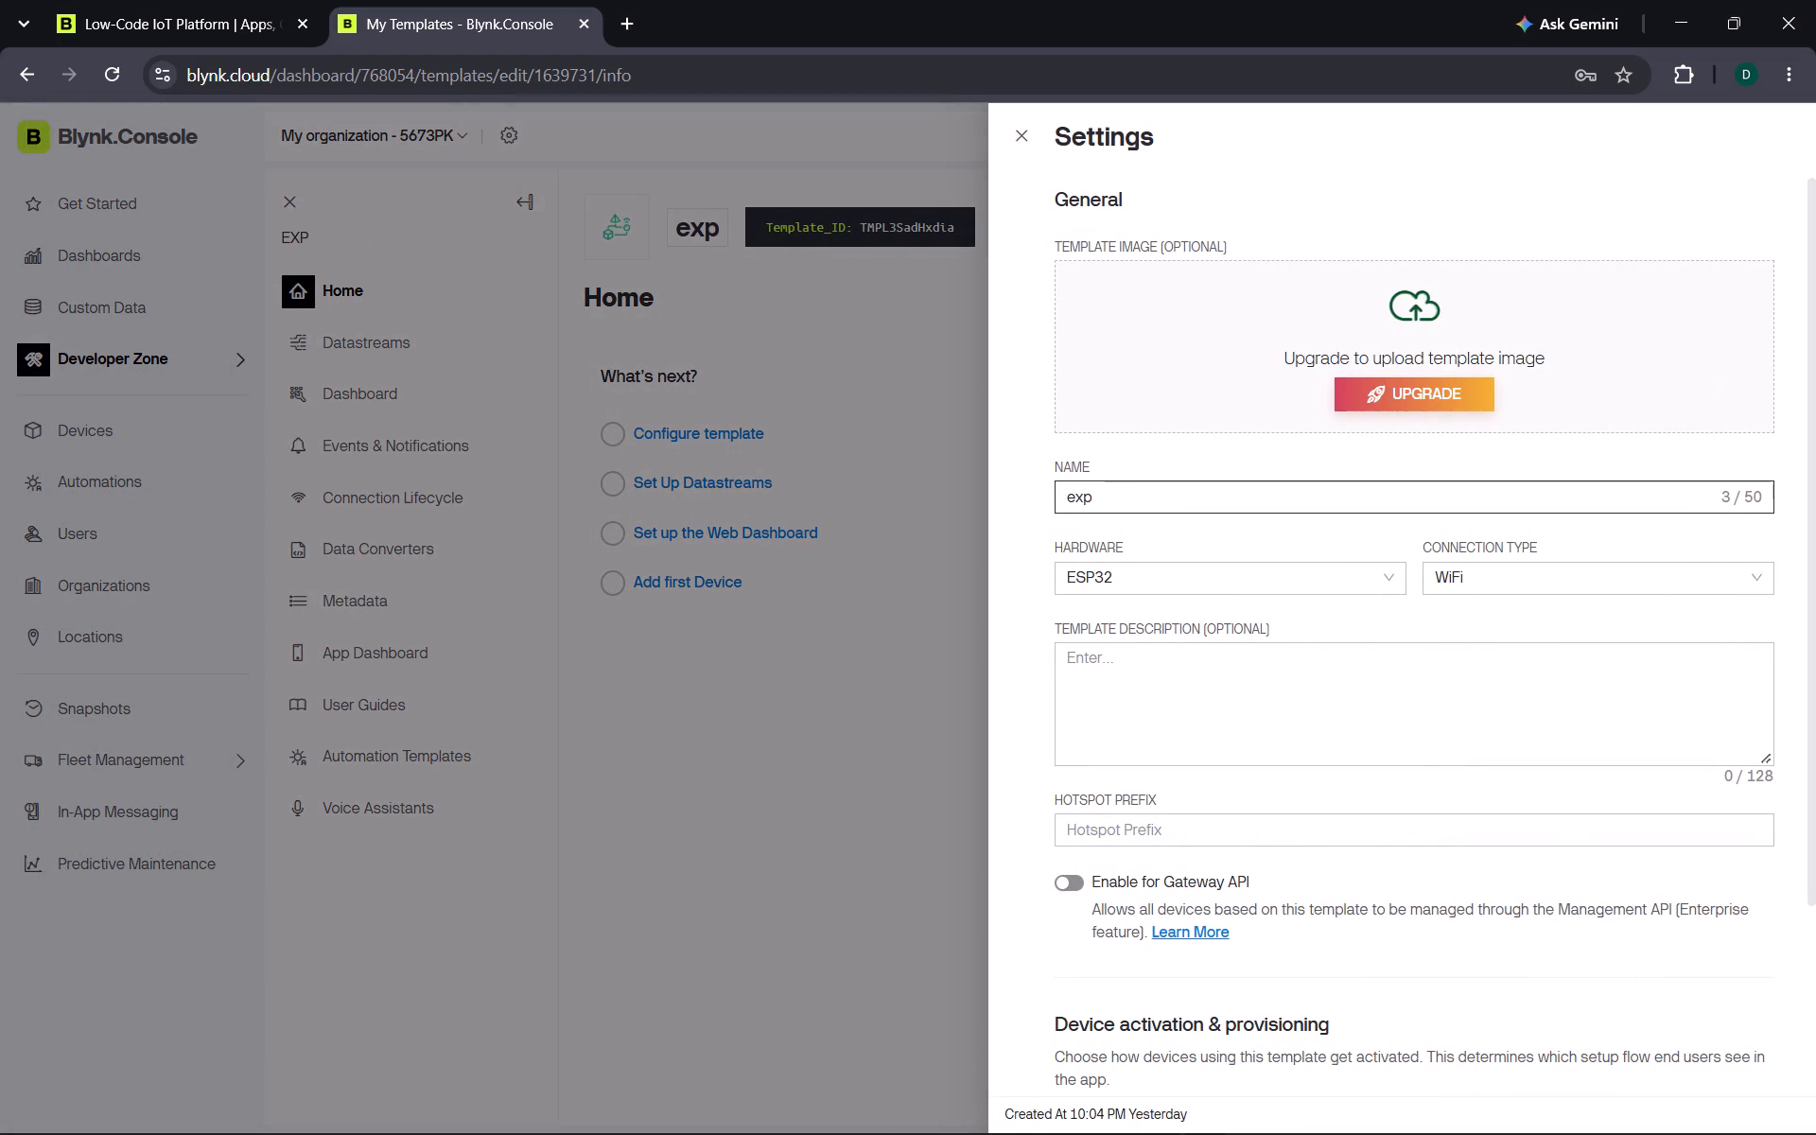
type("88")
key("Return")
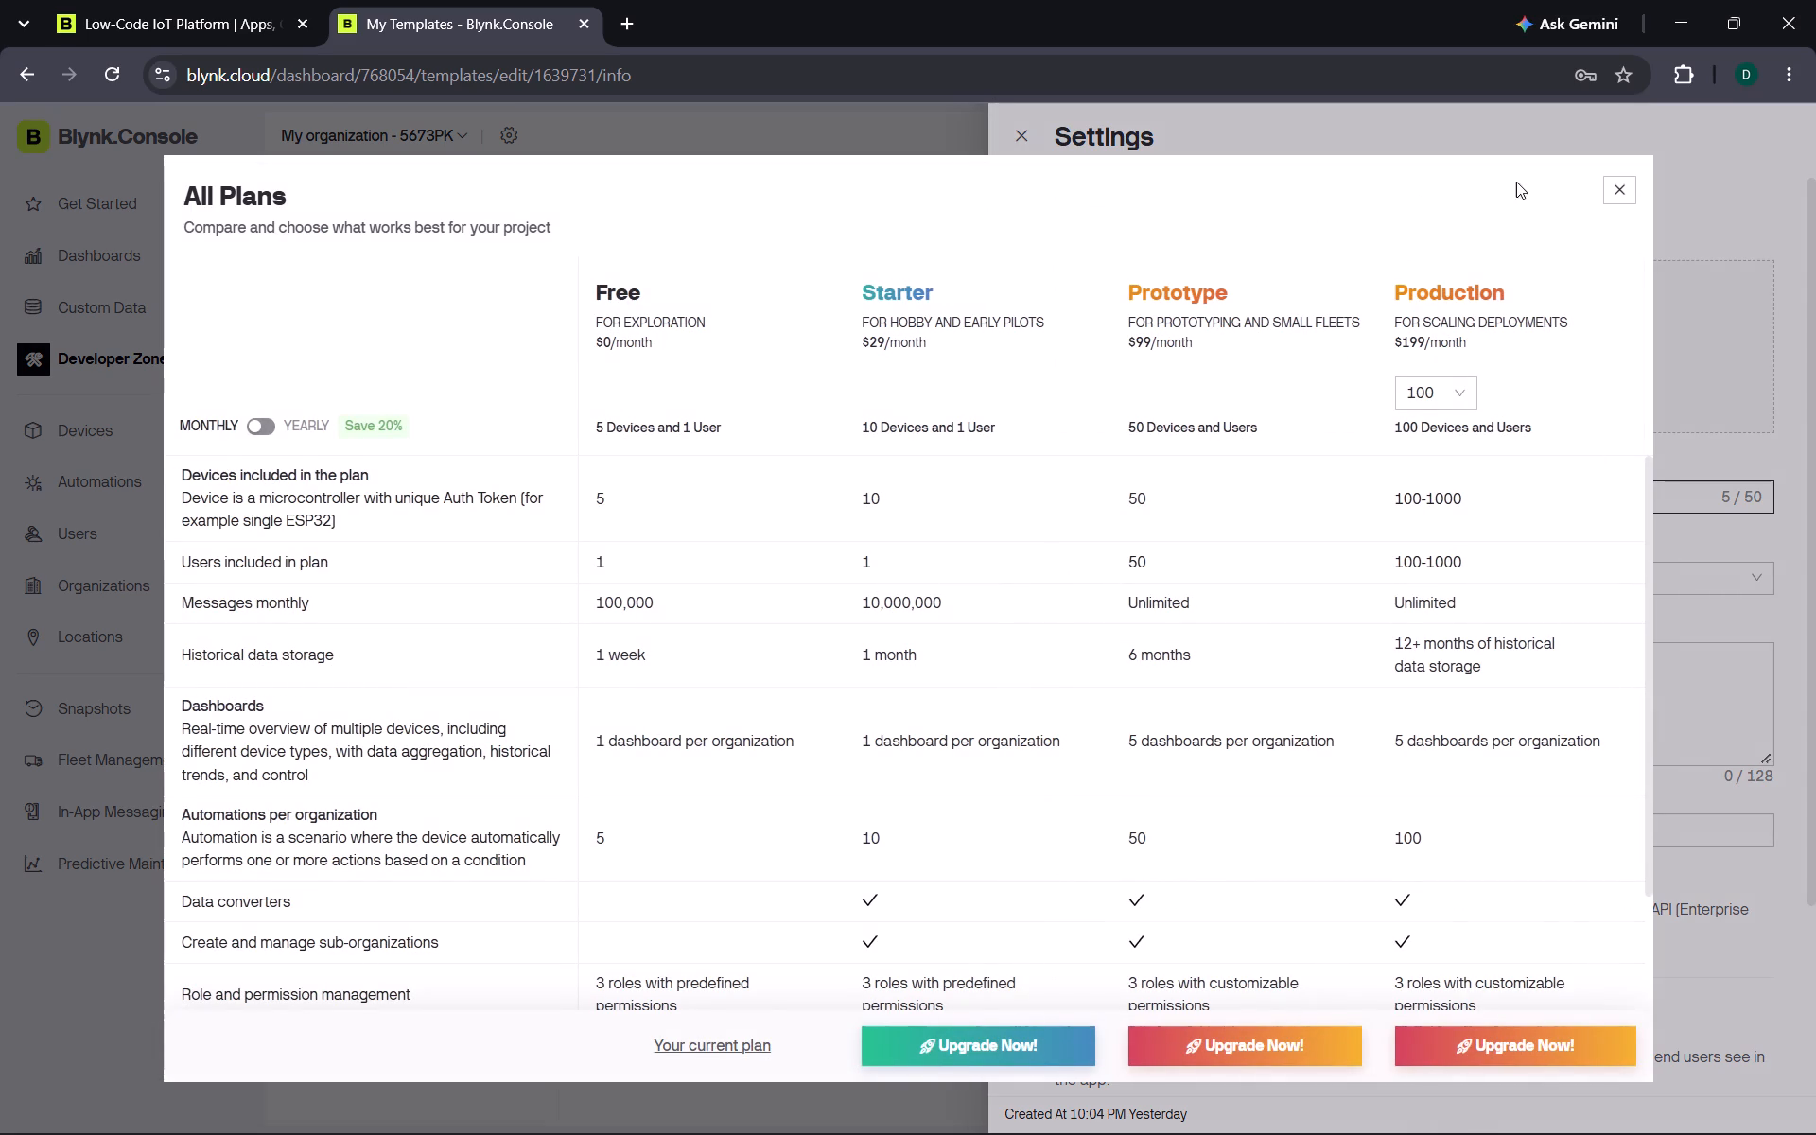
left_click(1617, 188)
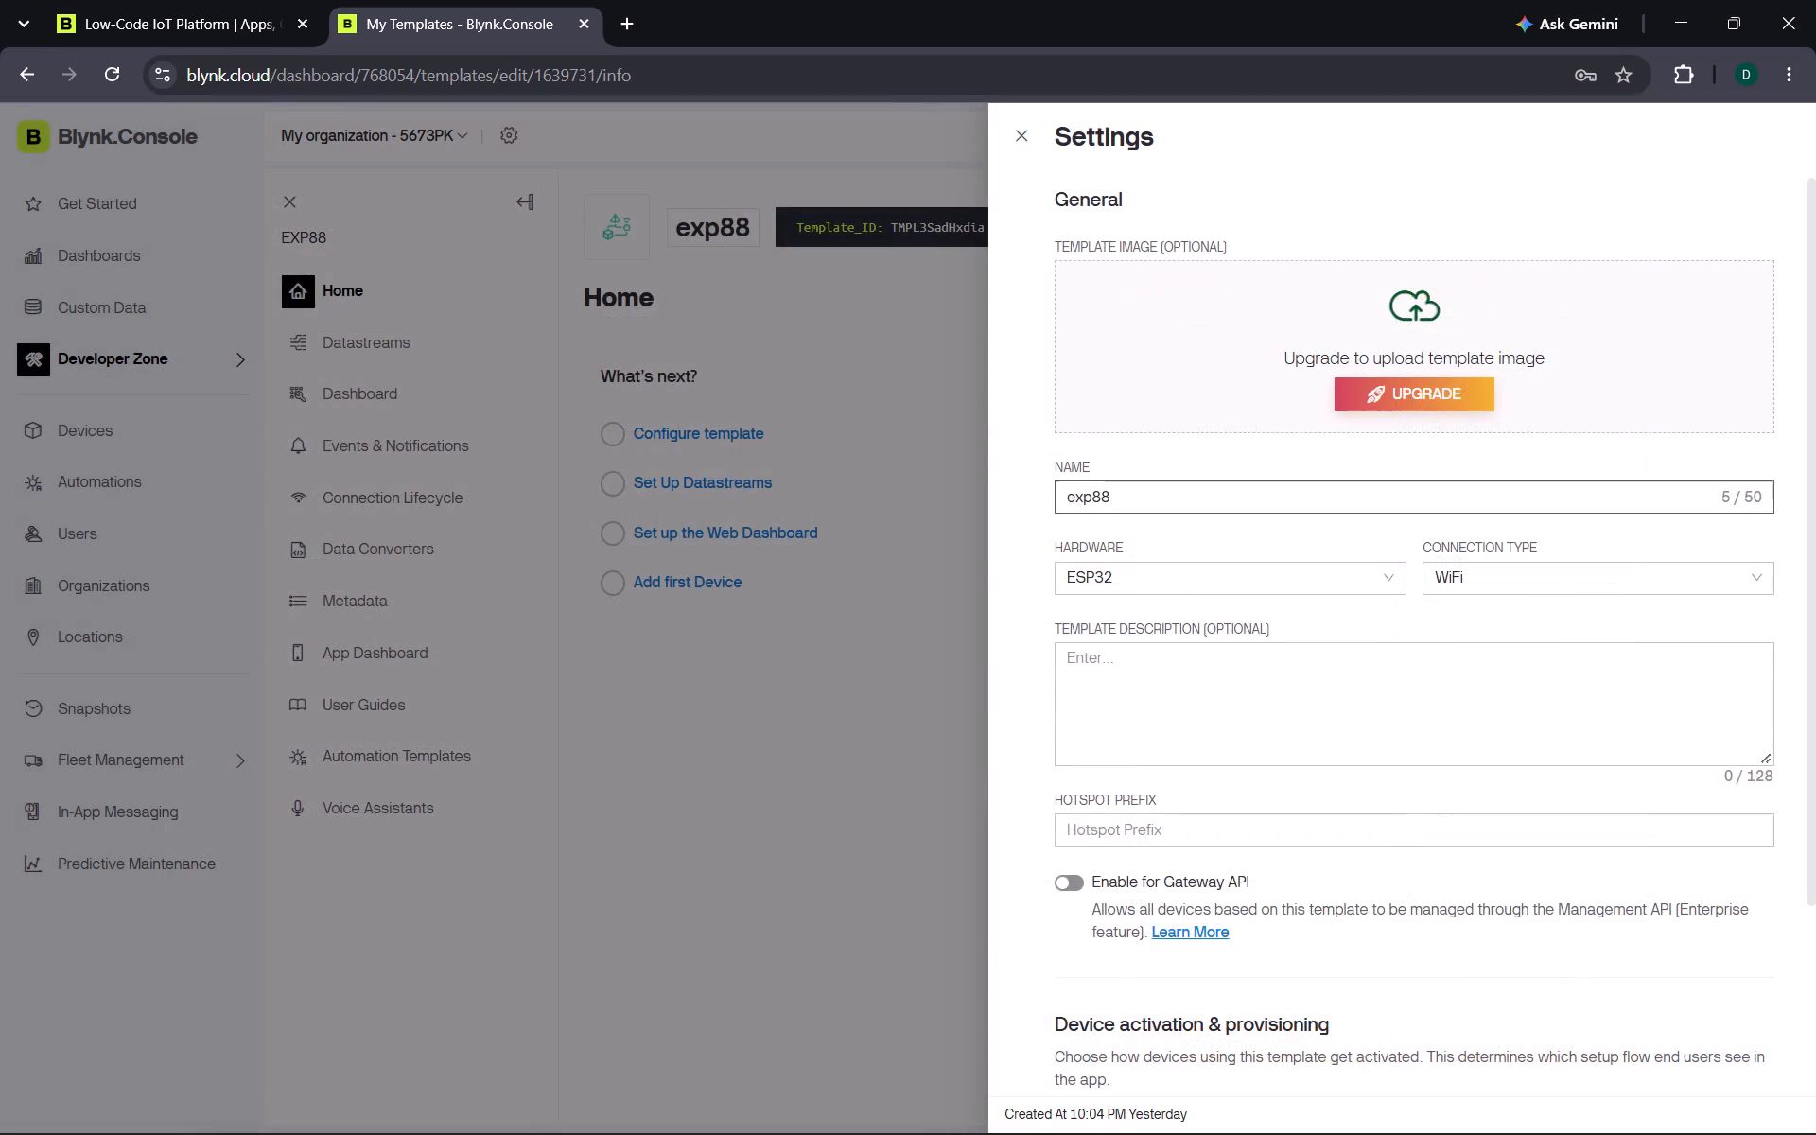
scroll(1392, 506, "down", 4)
scroll(1392, 505, "up", 4)
left_click(918, 638)
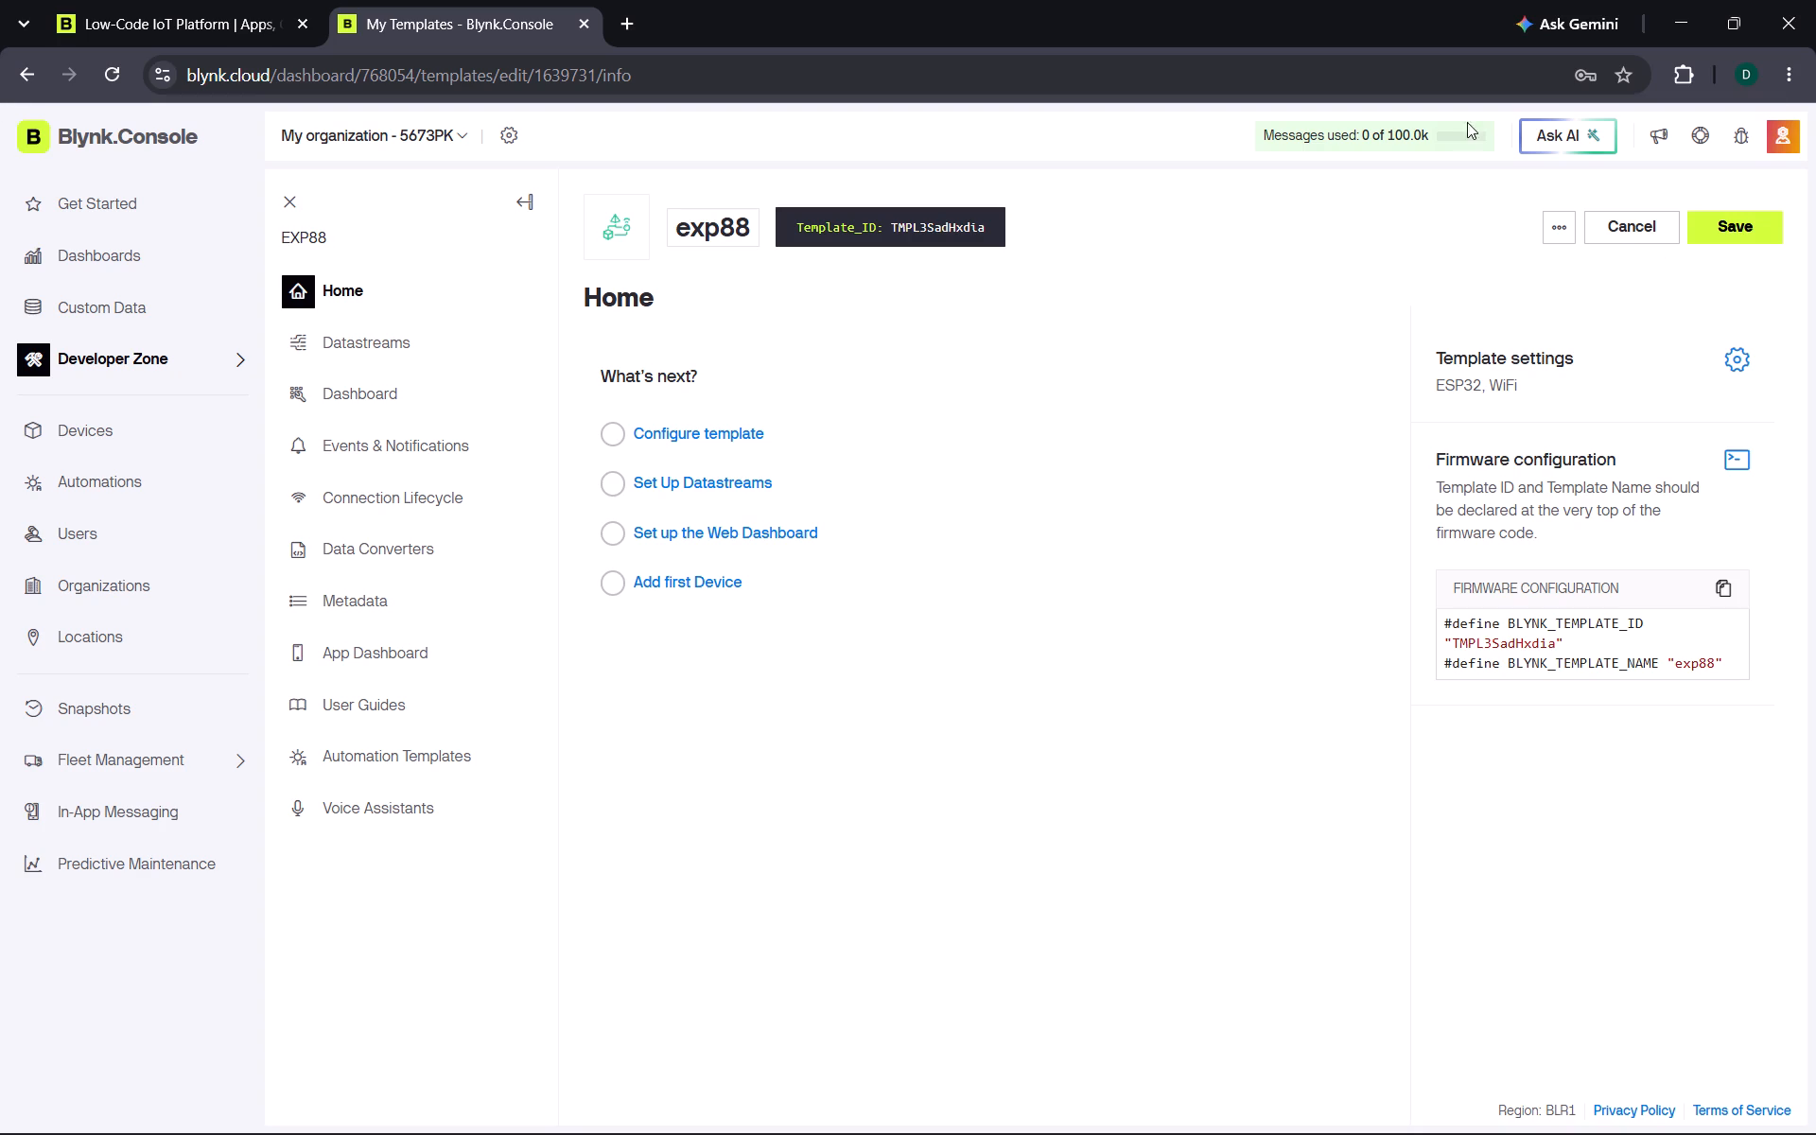
Create a new datastream from the Temperature (Celsius) sensor preset and assign it to virtual pin V1.
left_click(716, 480)
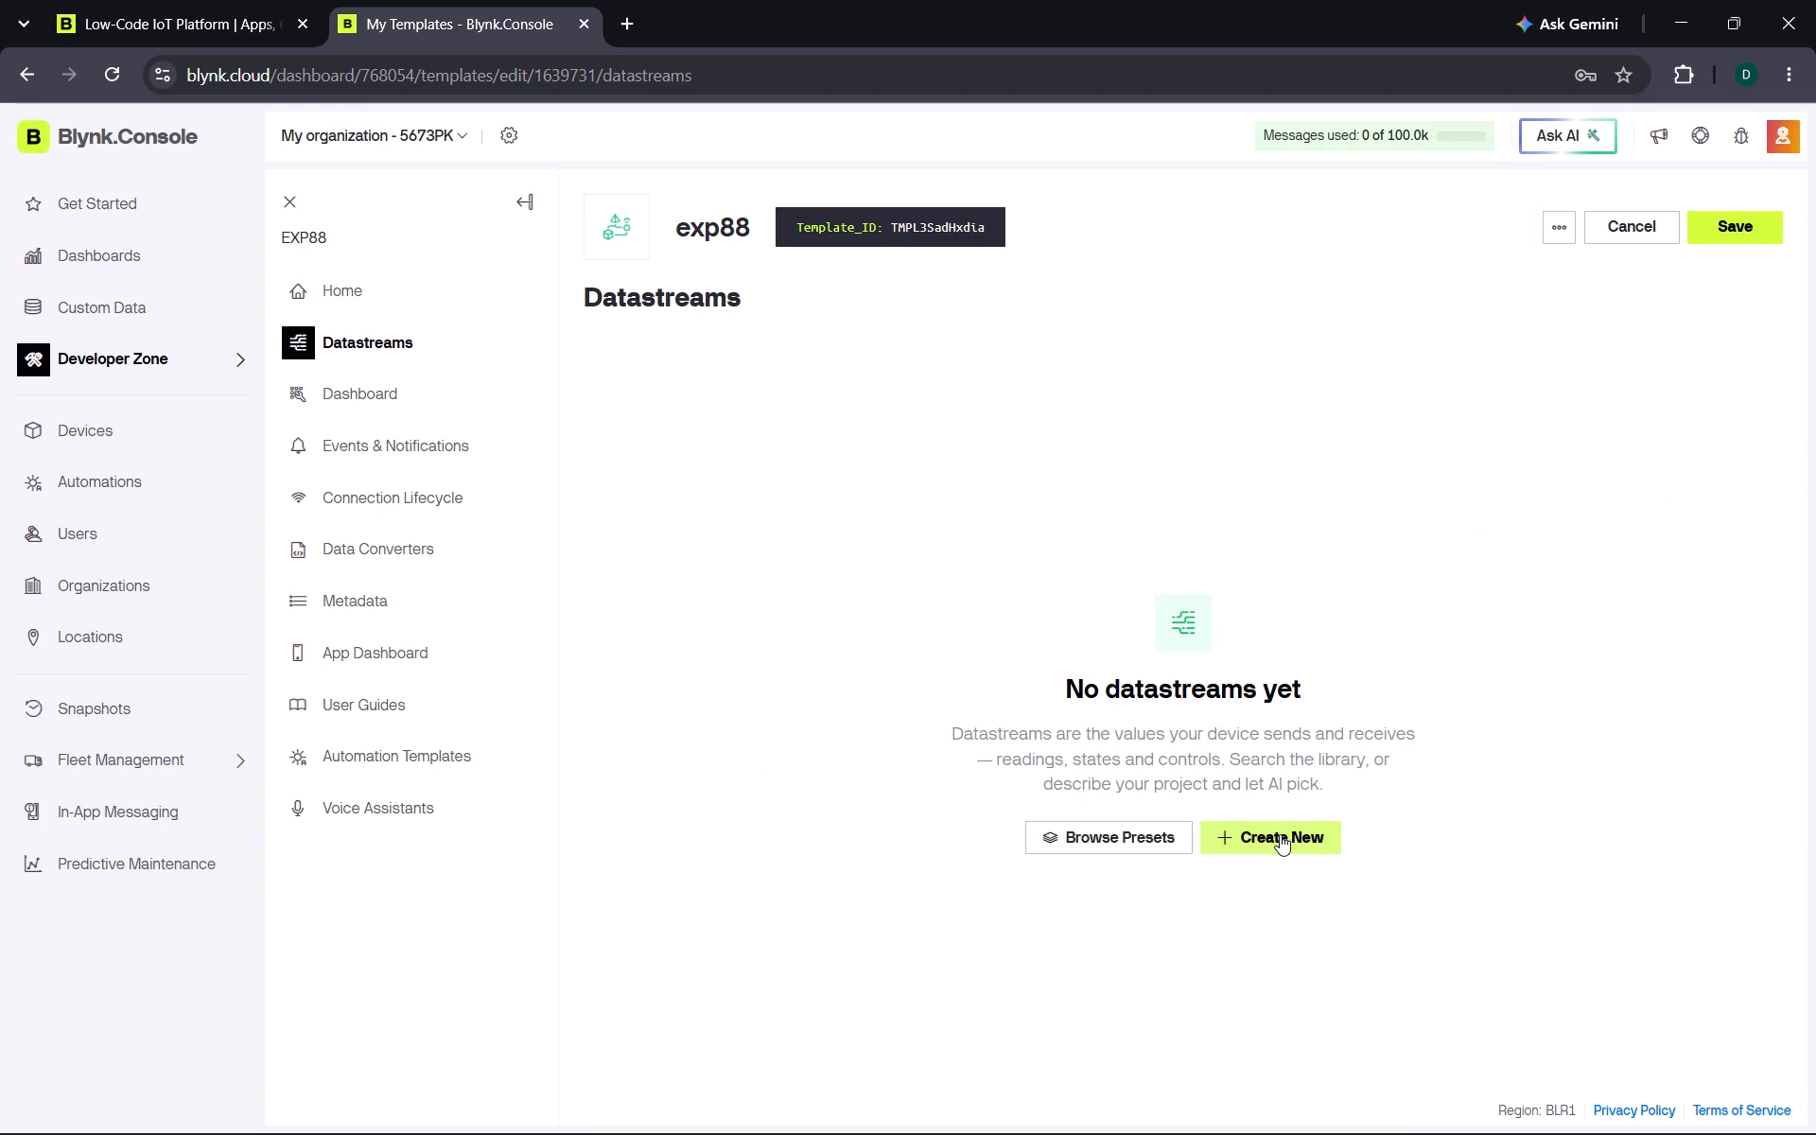
left_click(1280, 833)
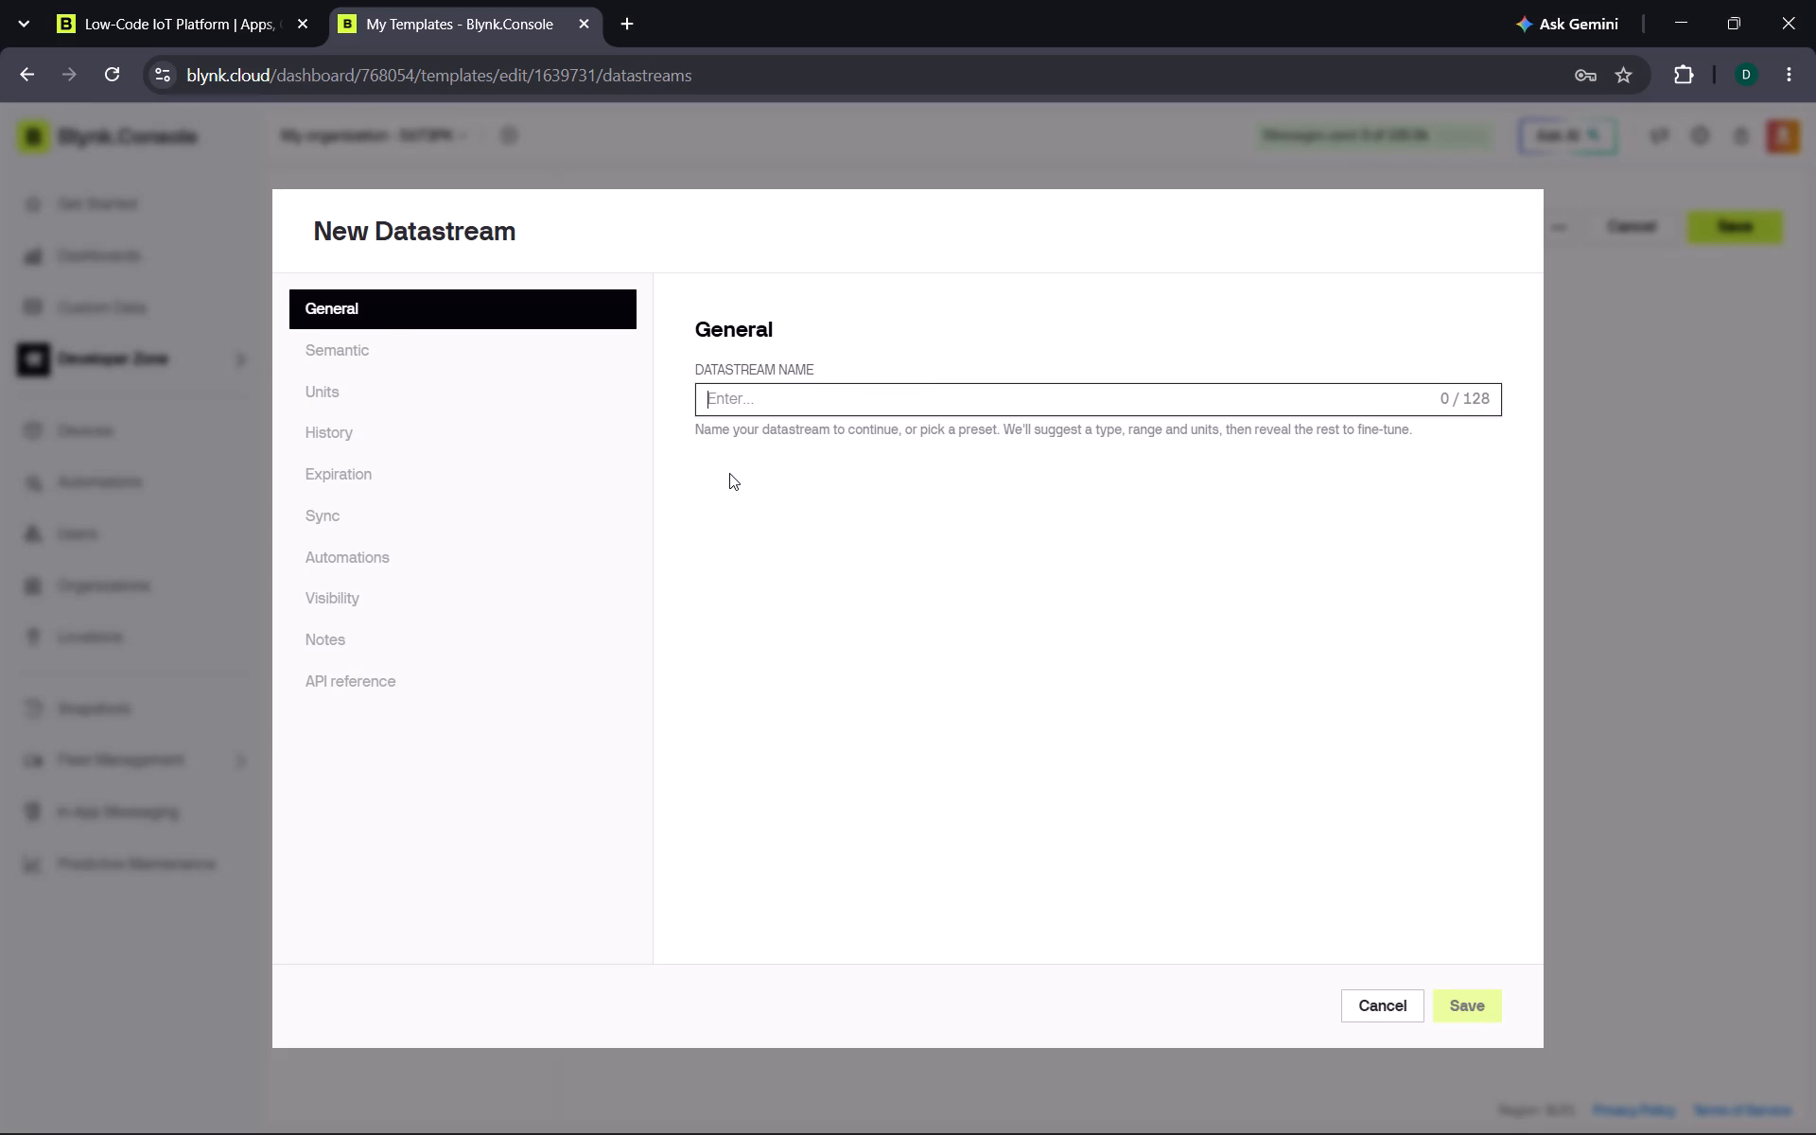
left_click(724, 391)
type("tem")
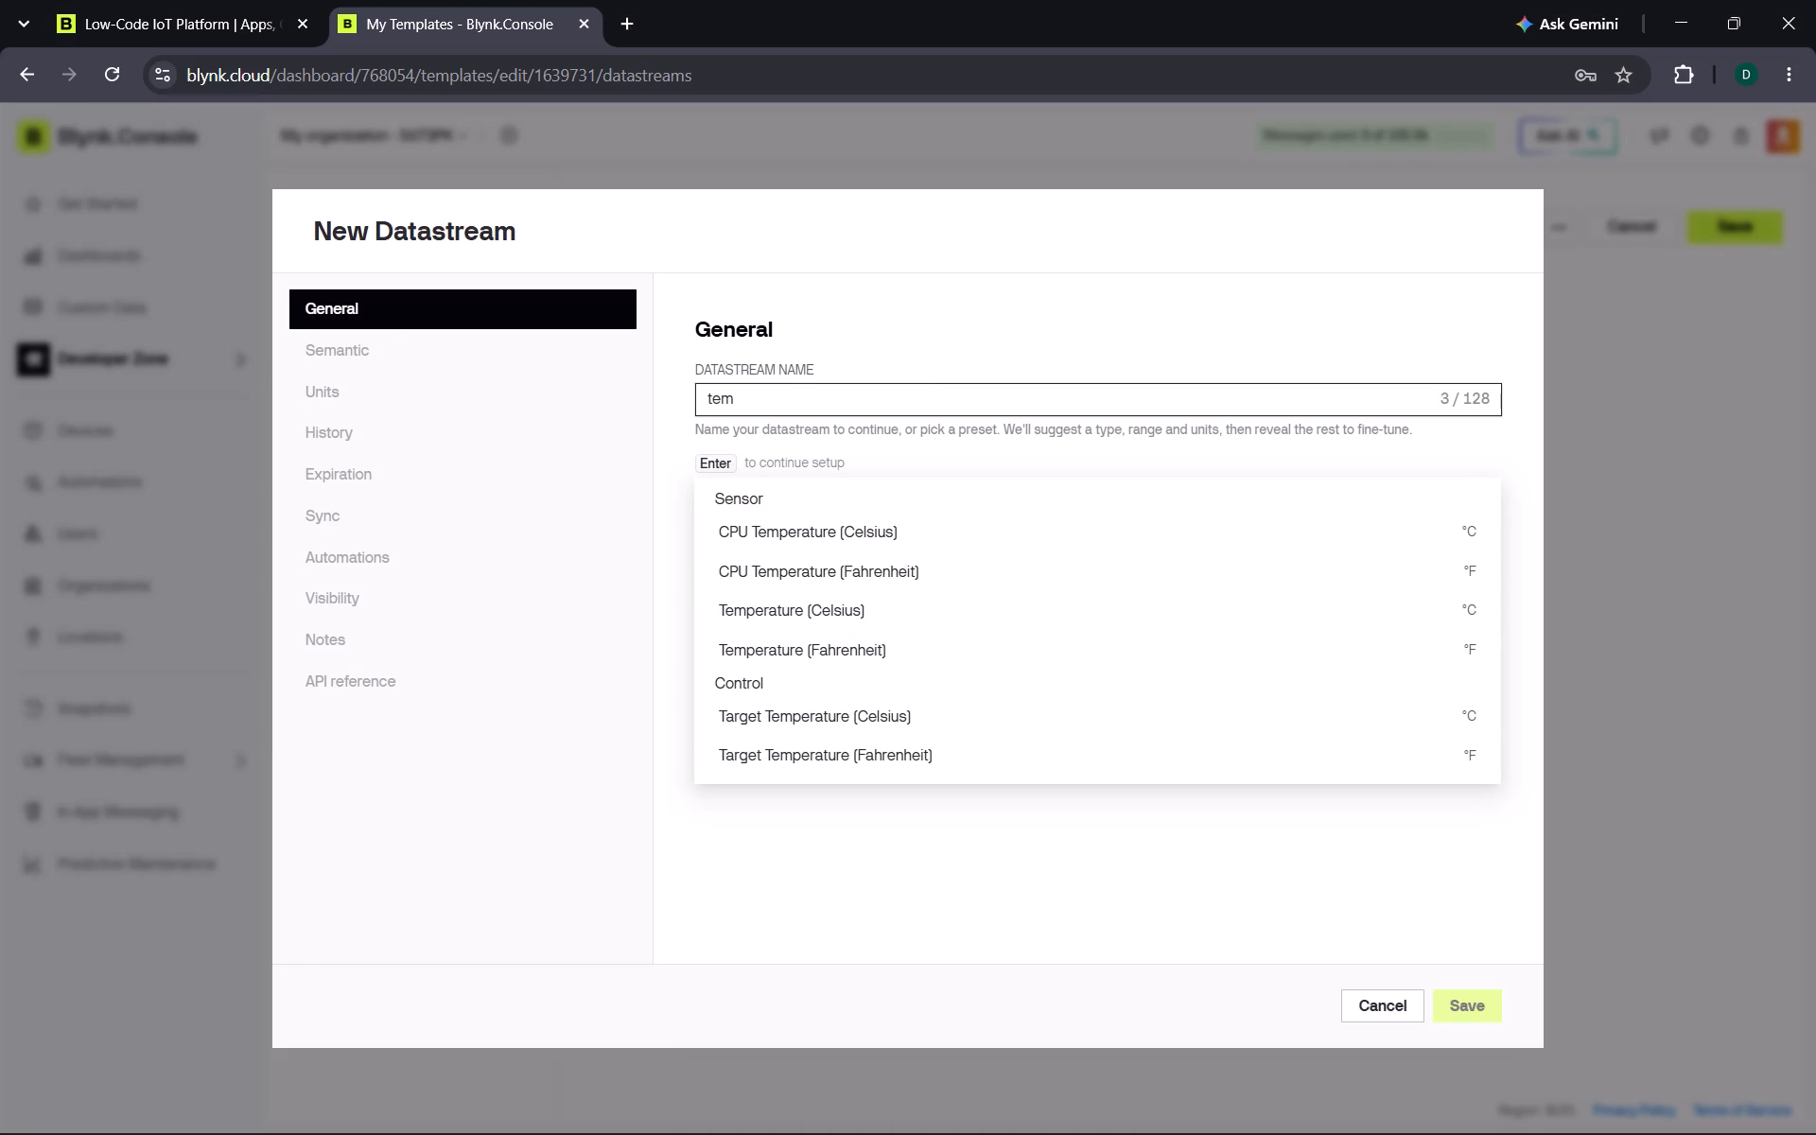
left_click(760, 609)
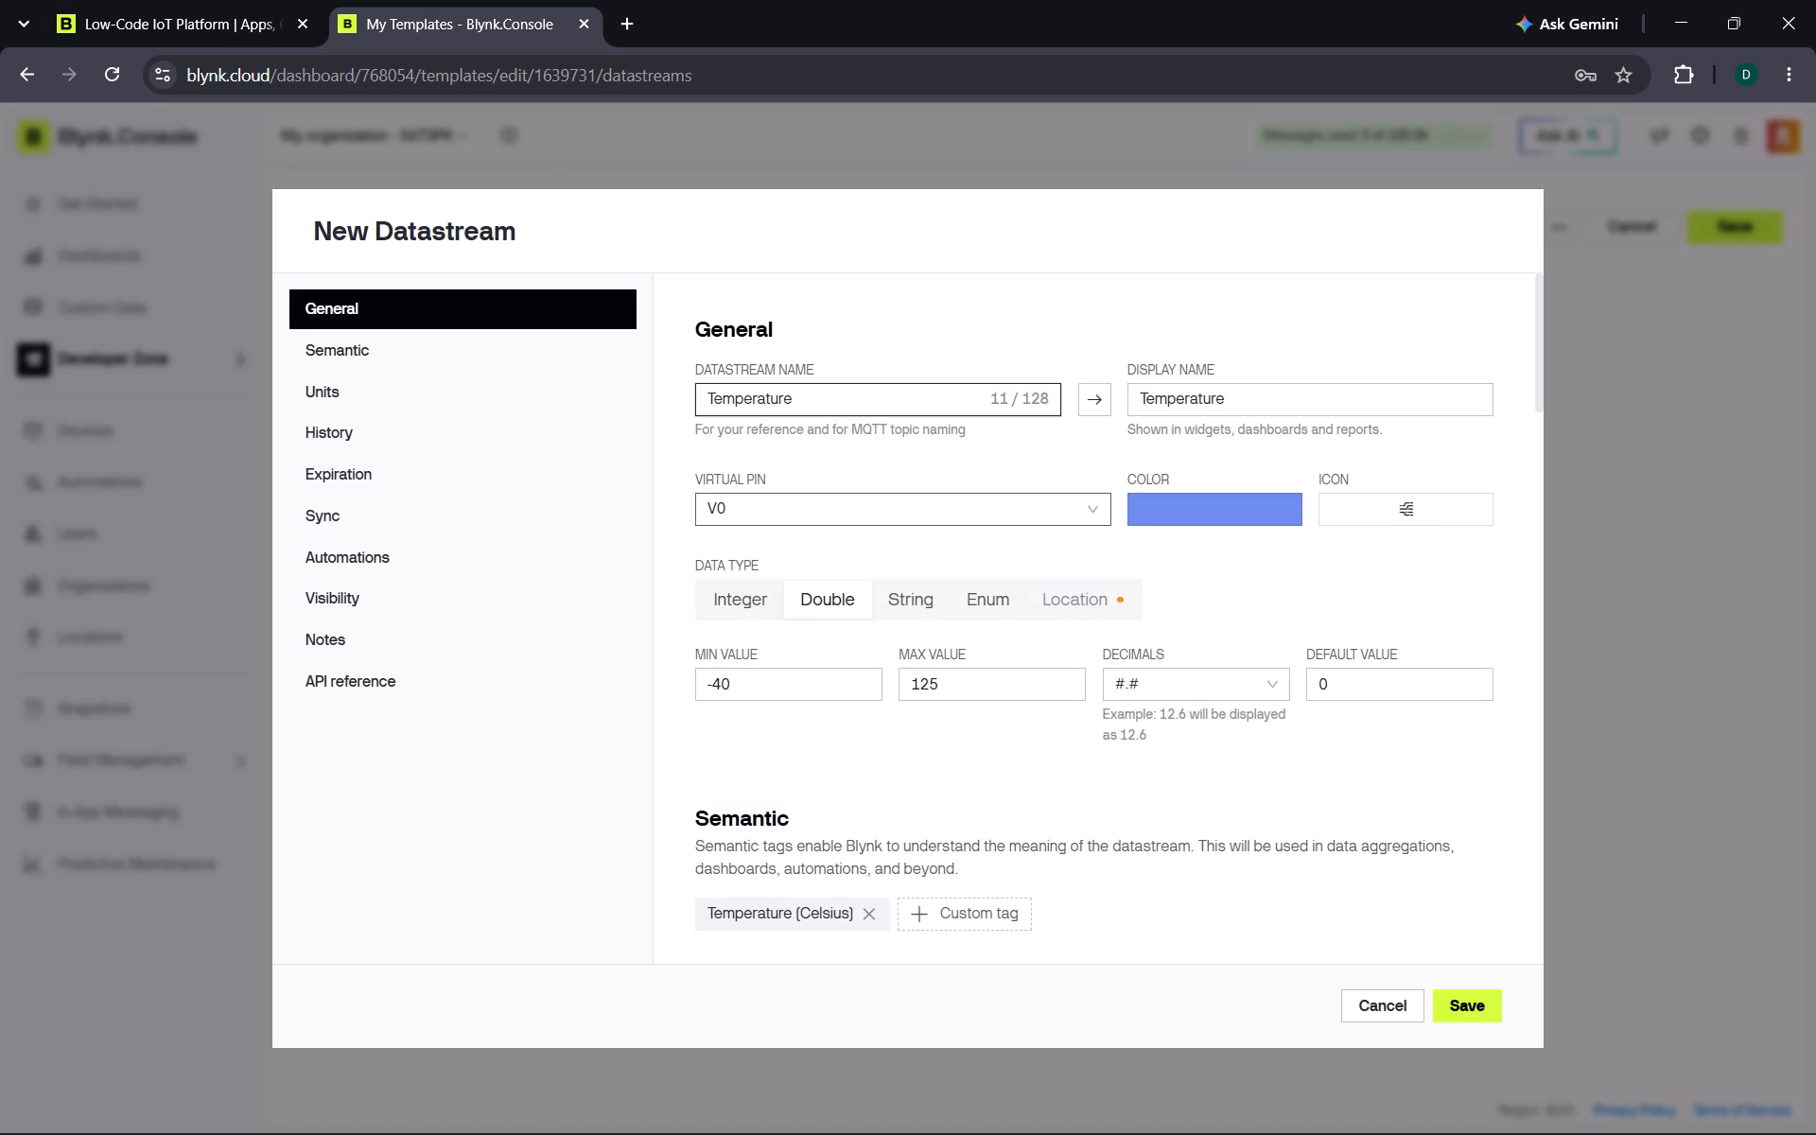
left_click(858, 490)
left_click(856, 509)
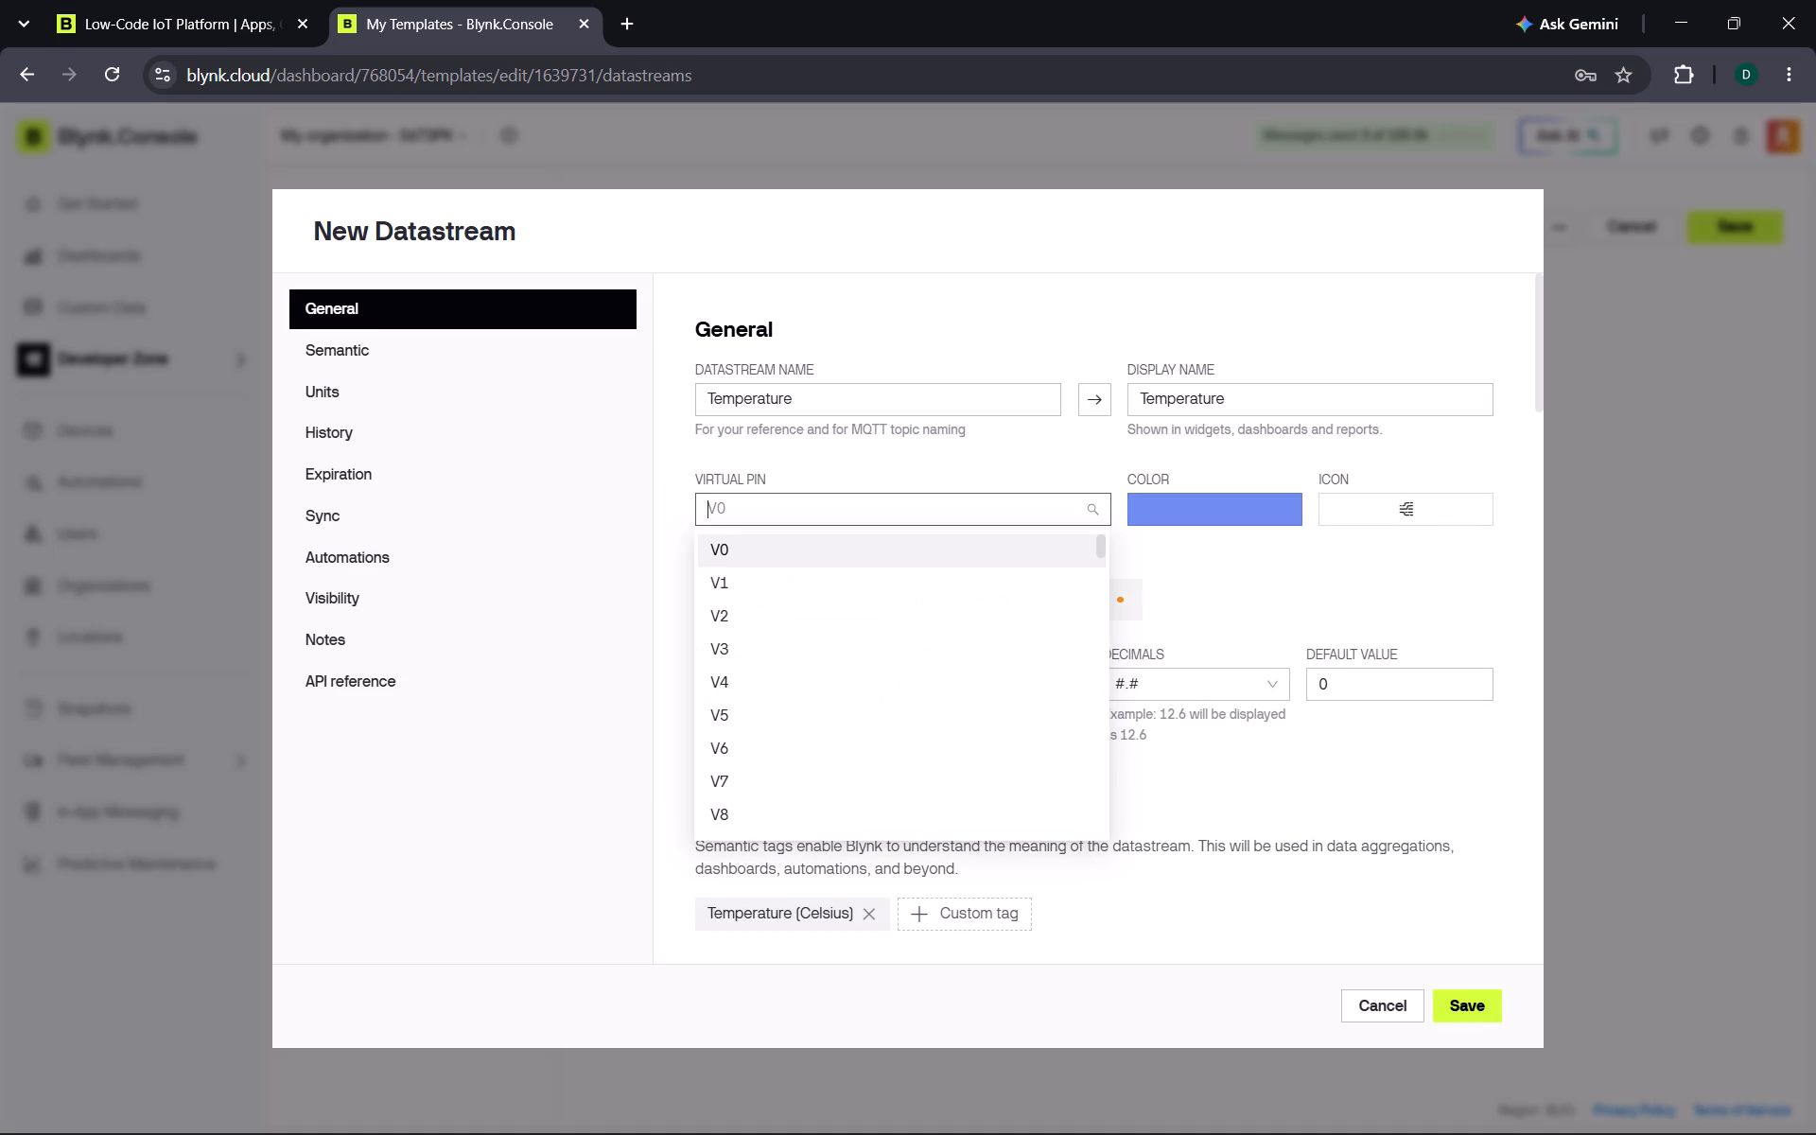
left_click(794, 588)
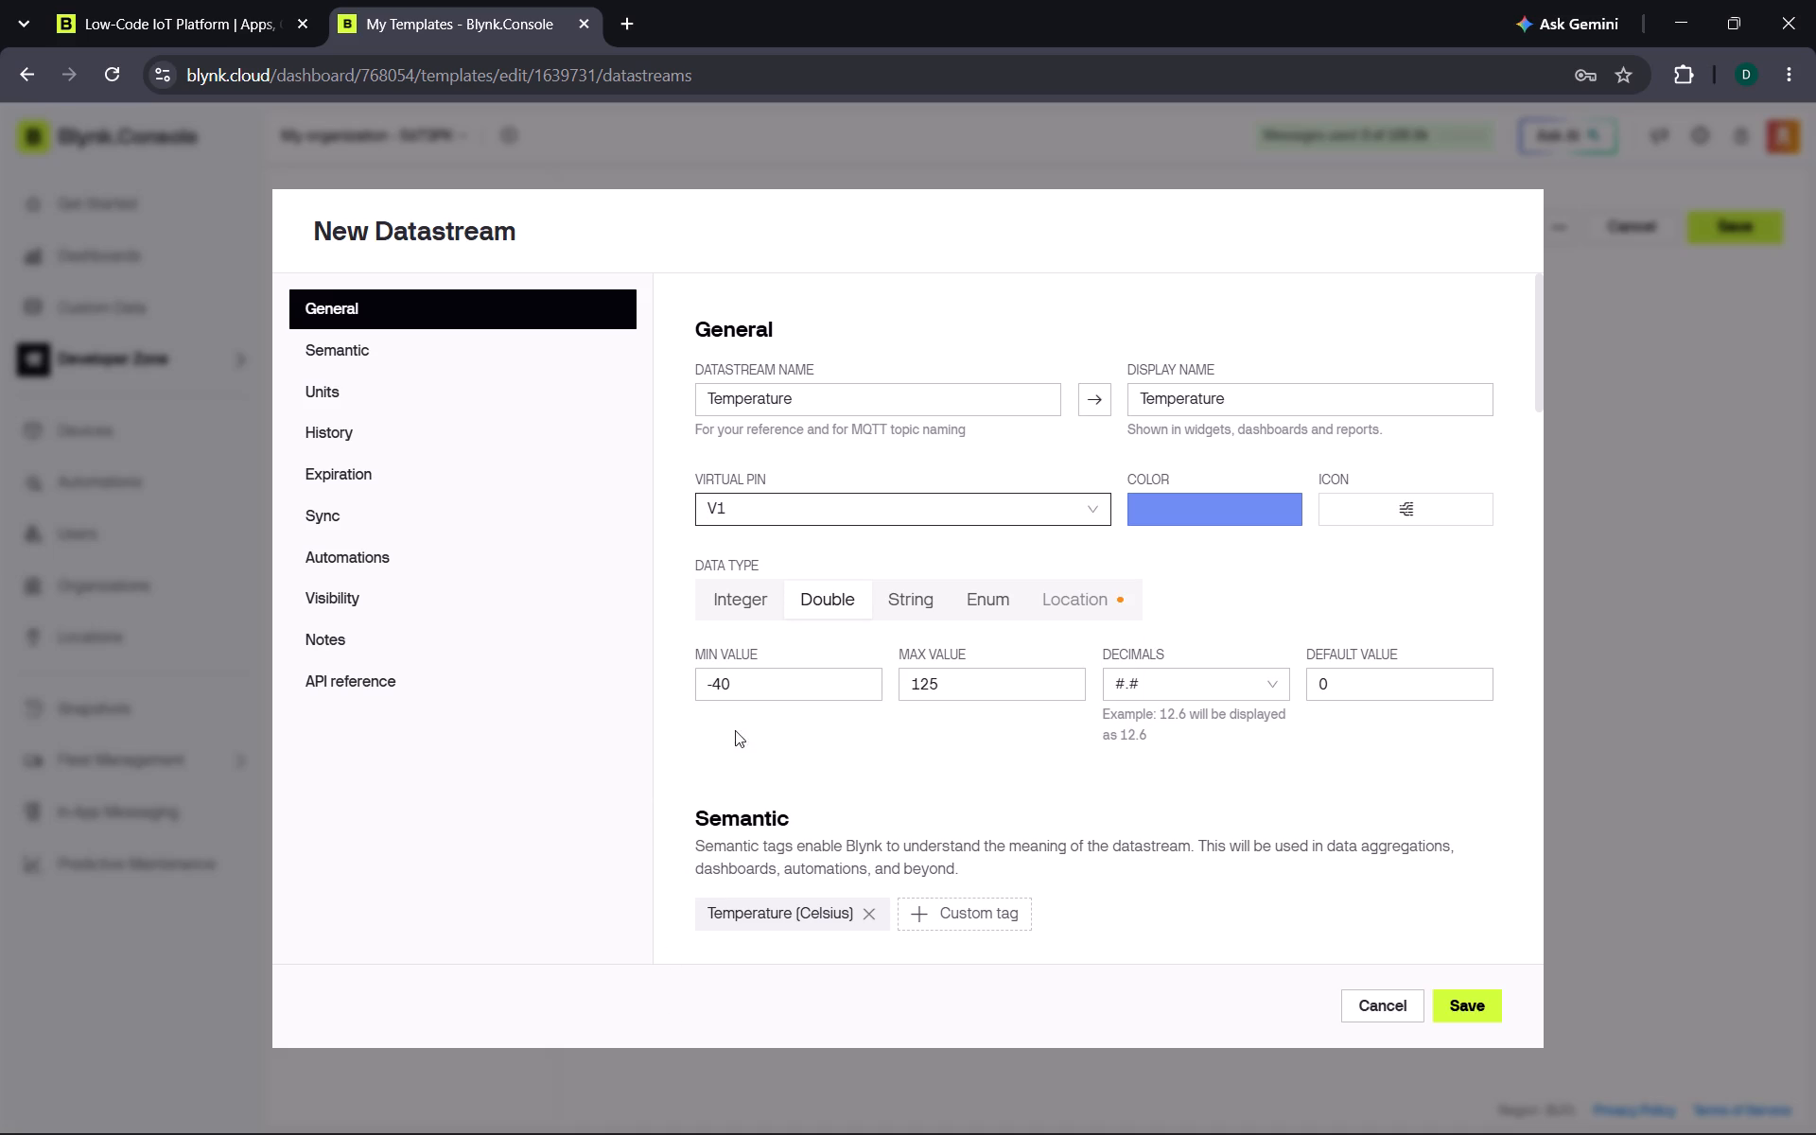
Set the temperature datastream's minimum value to 0 and maximum value to 50, and save the datastream.
left_click(742, 696)
key("BackSpace")
key("BackSpace")
key("BackSpace")
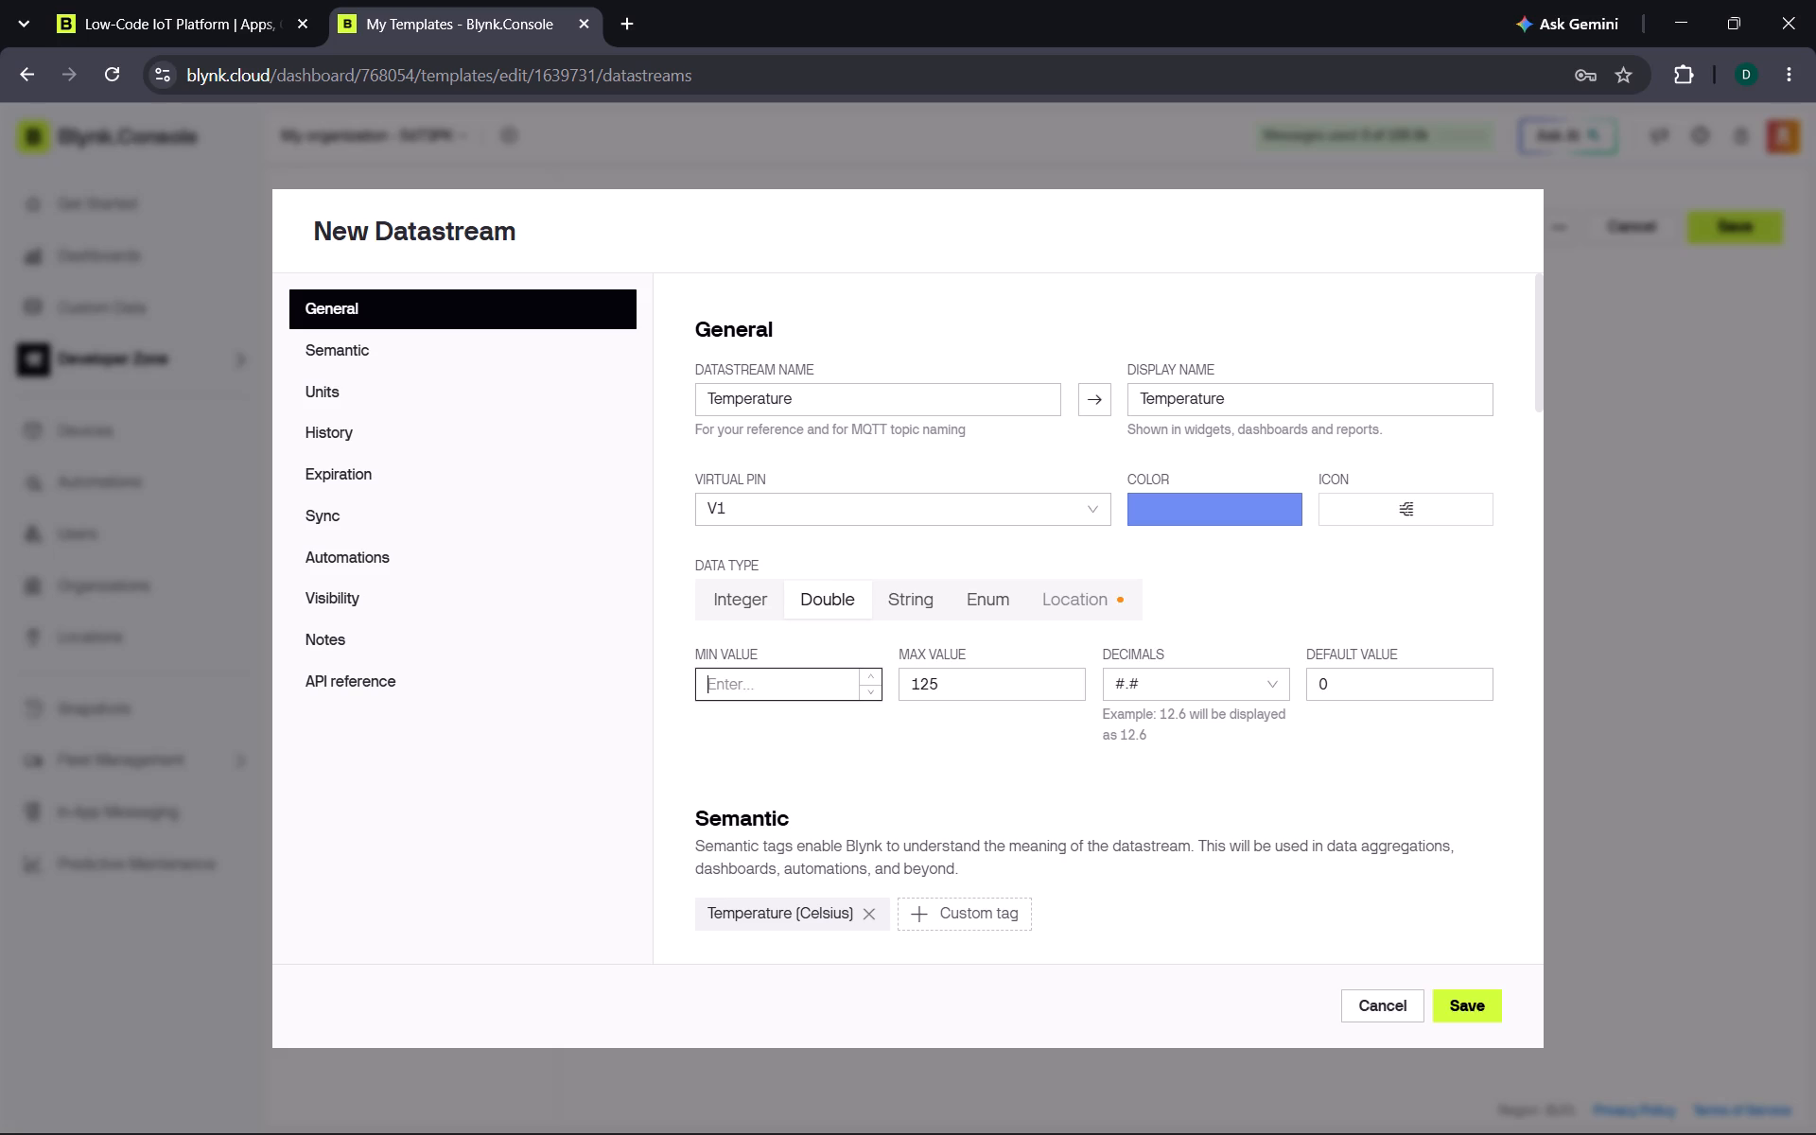
key("BackSpace")
key("0")
left_click_drag(985, 692, 883, 686)
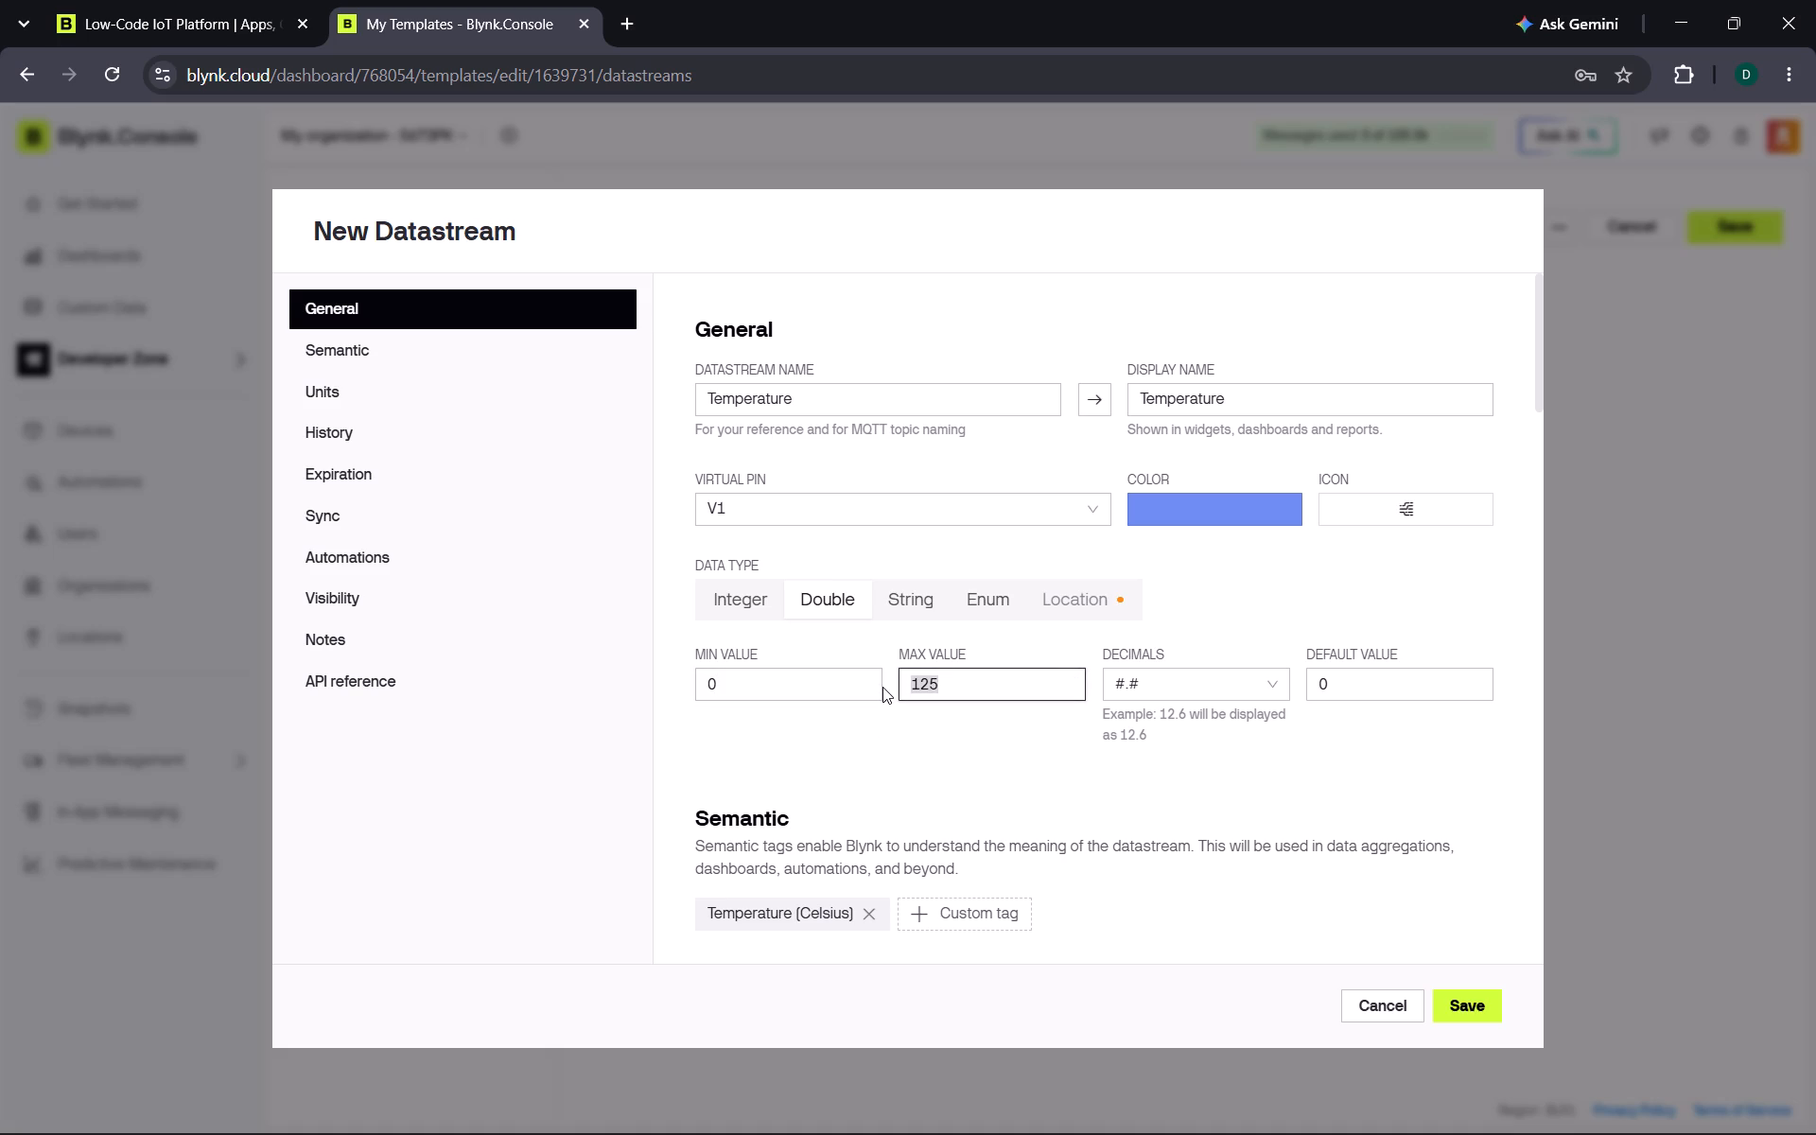
type("50")
left_click(1473, 1009)
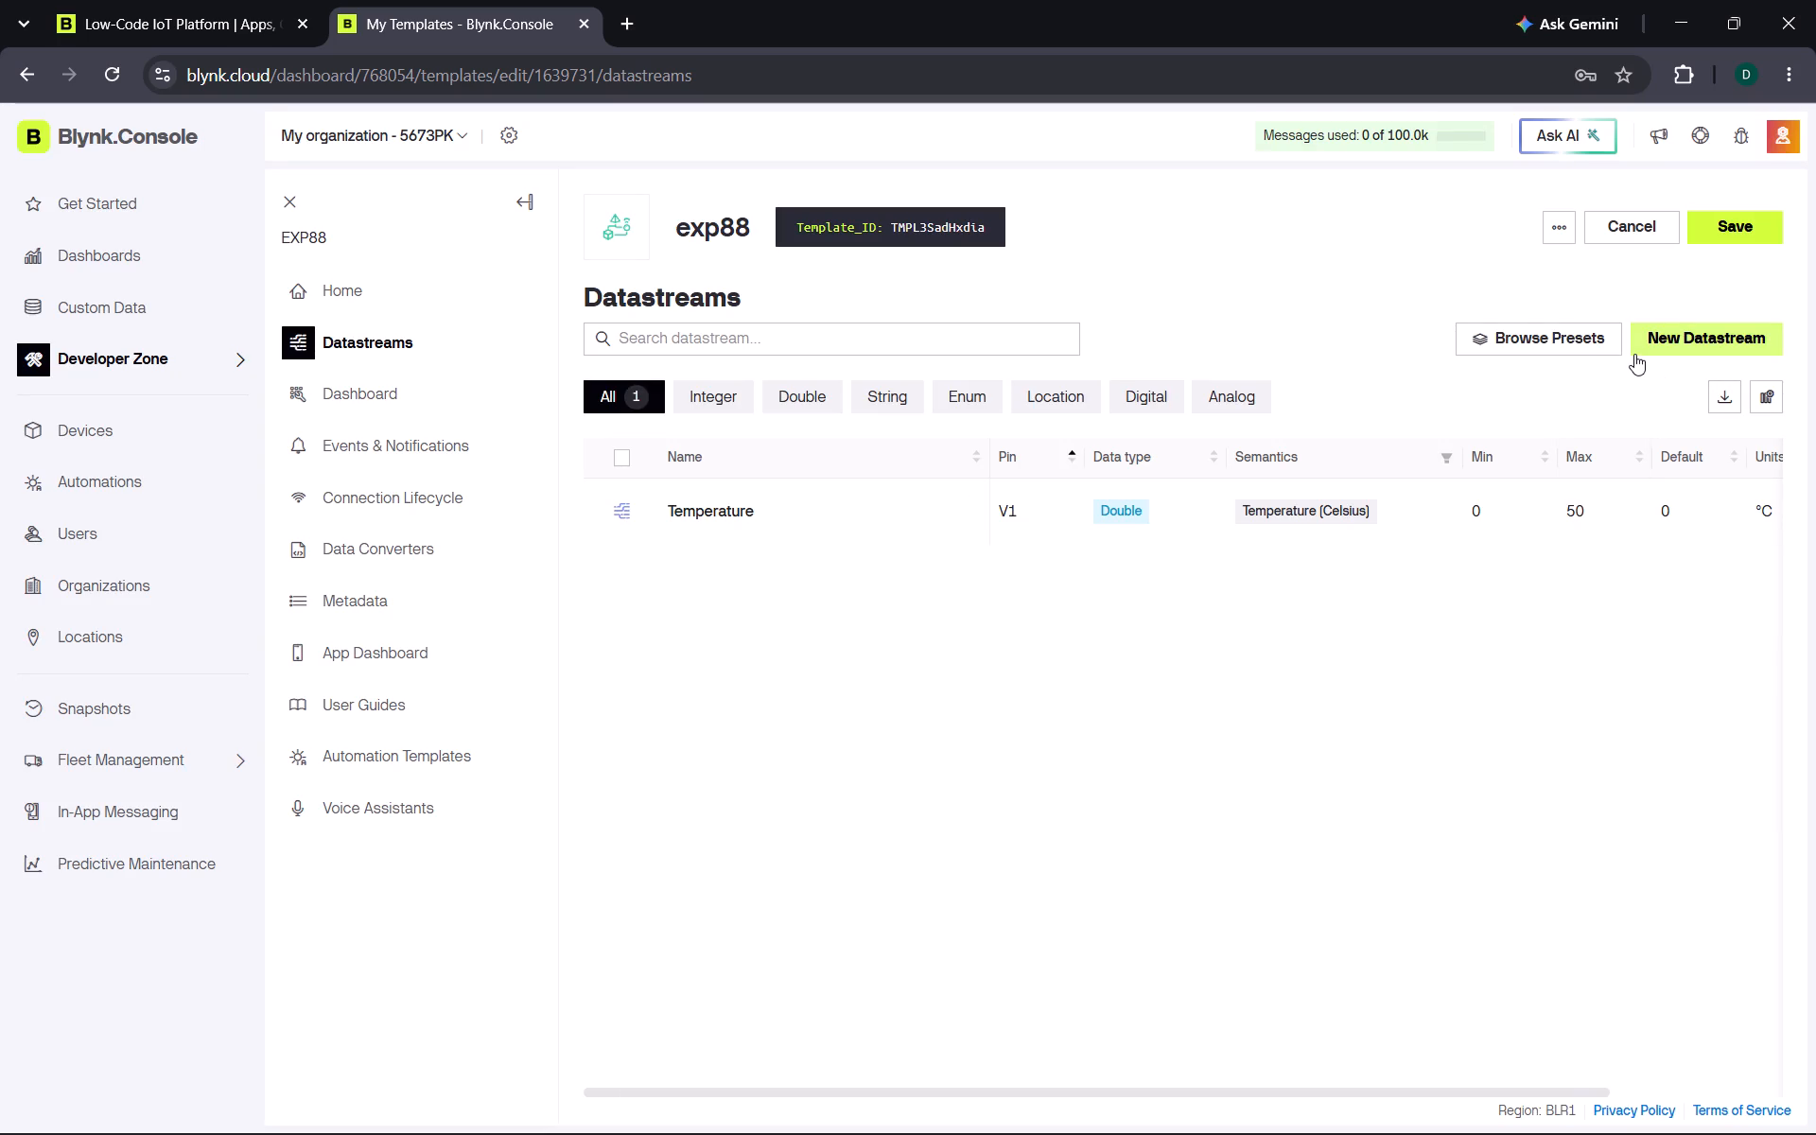
Add a datastream from the Humidity sensor preset on virtual pin V2 and save it.
left_click(1701, 325)
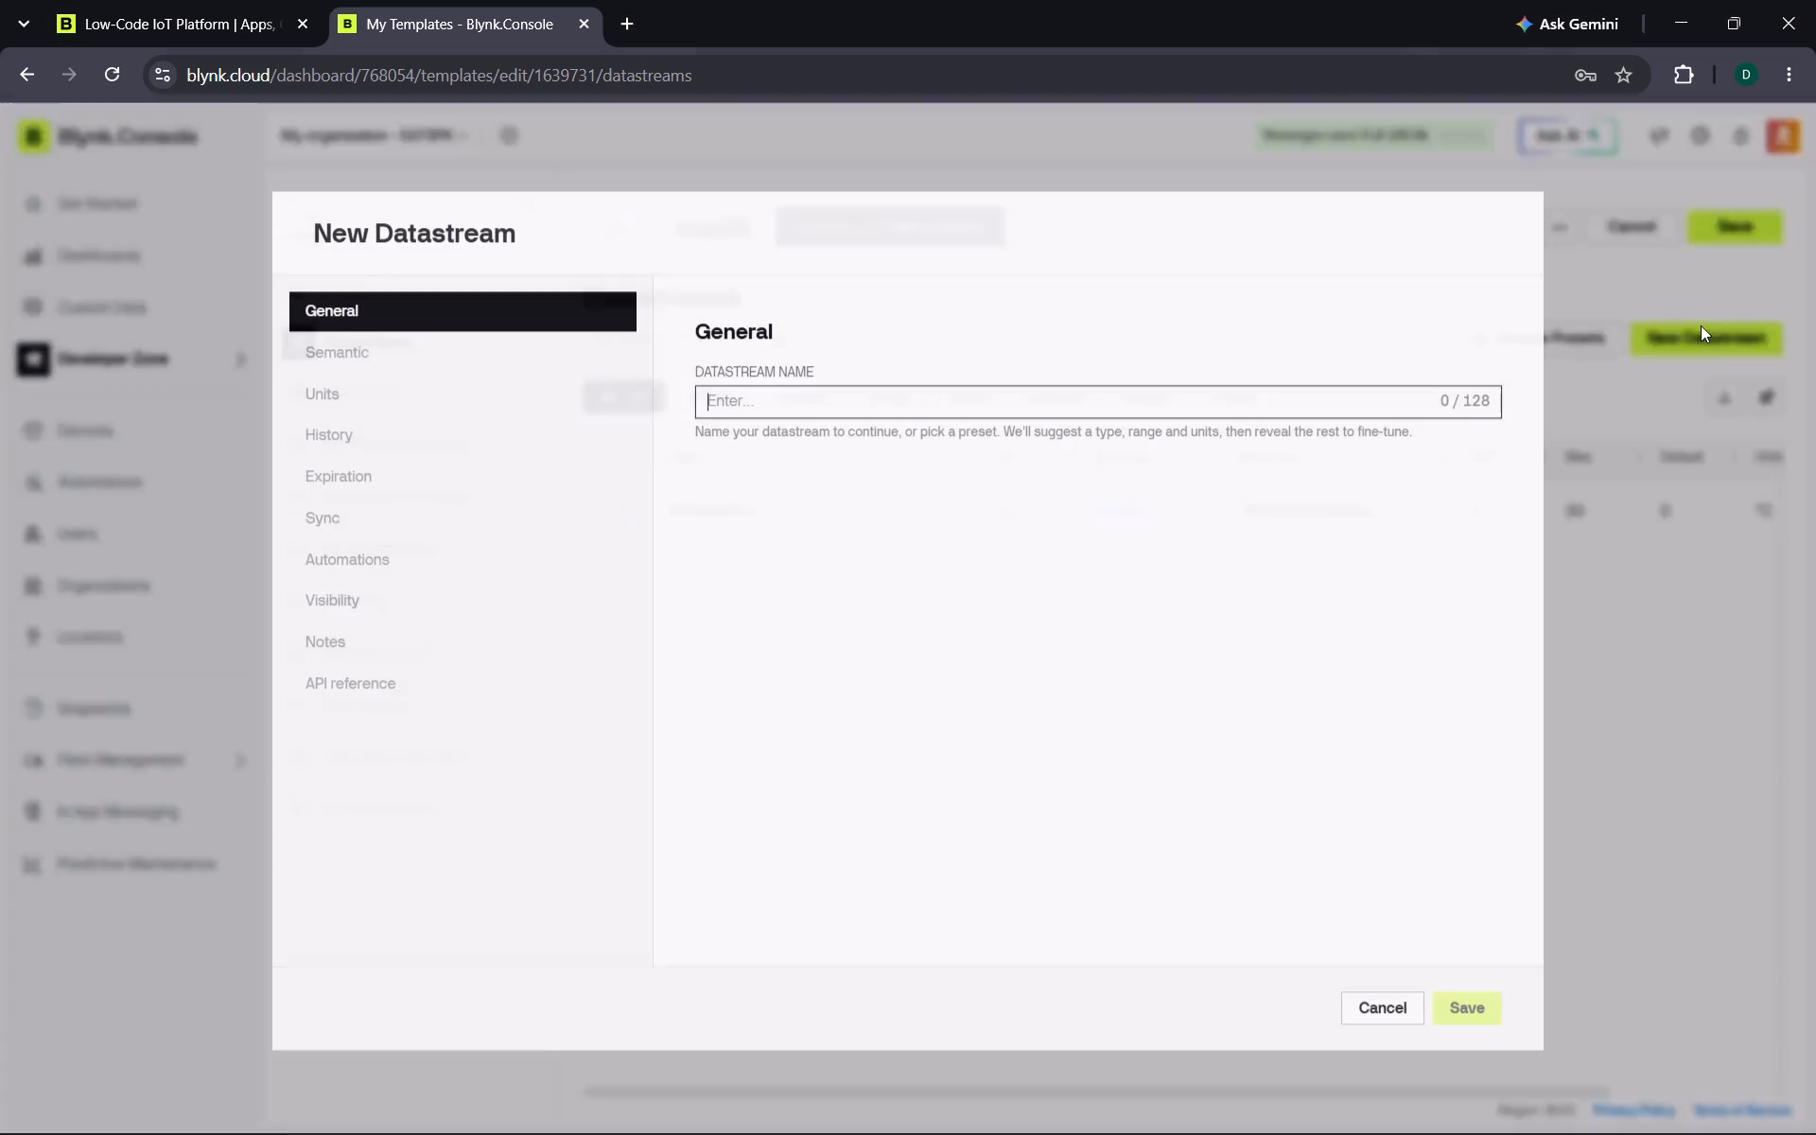
type("hum")
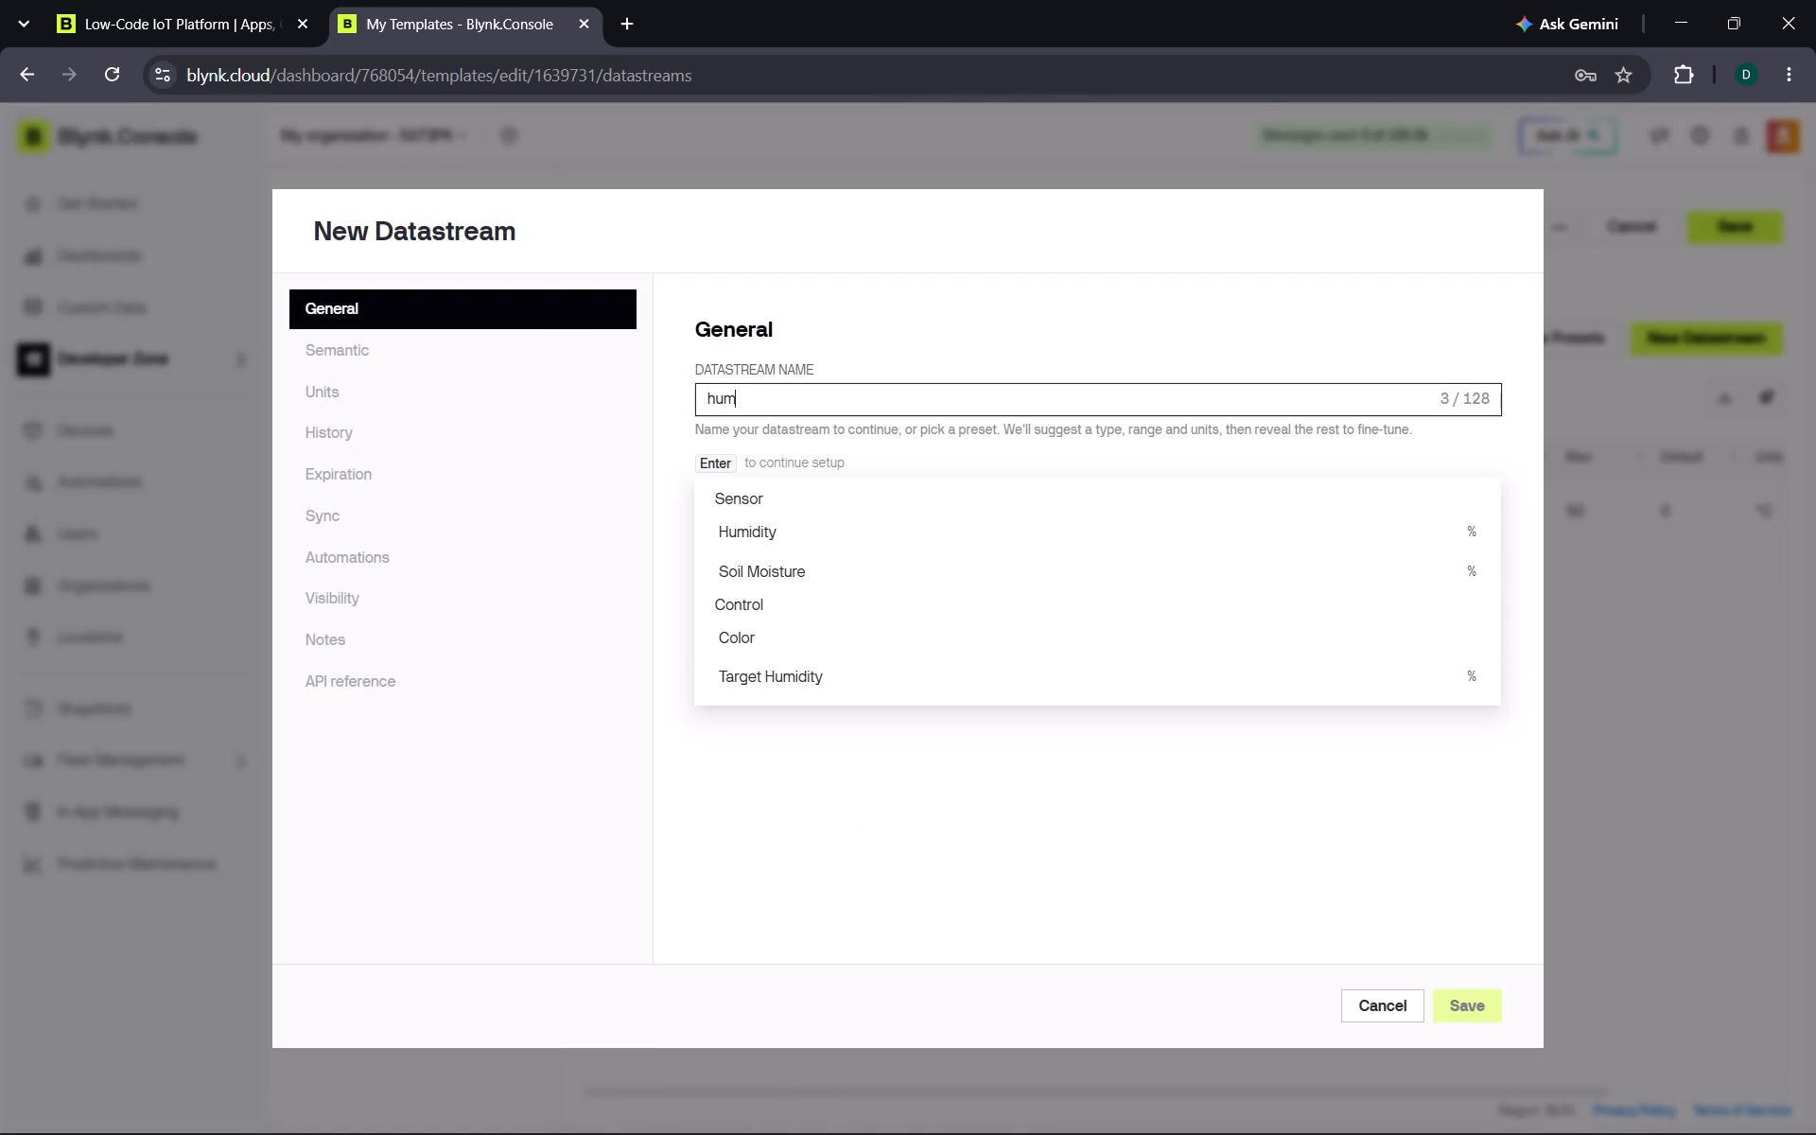
left_click(1128, 541)
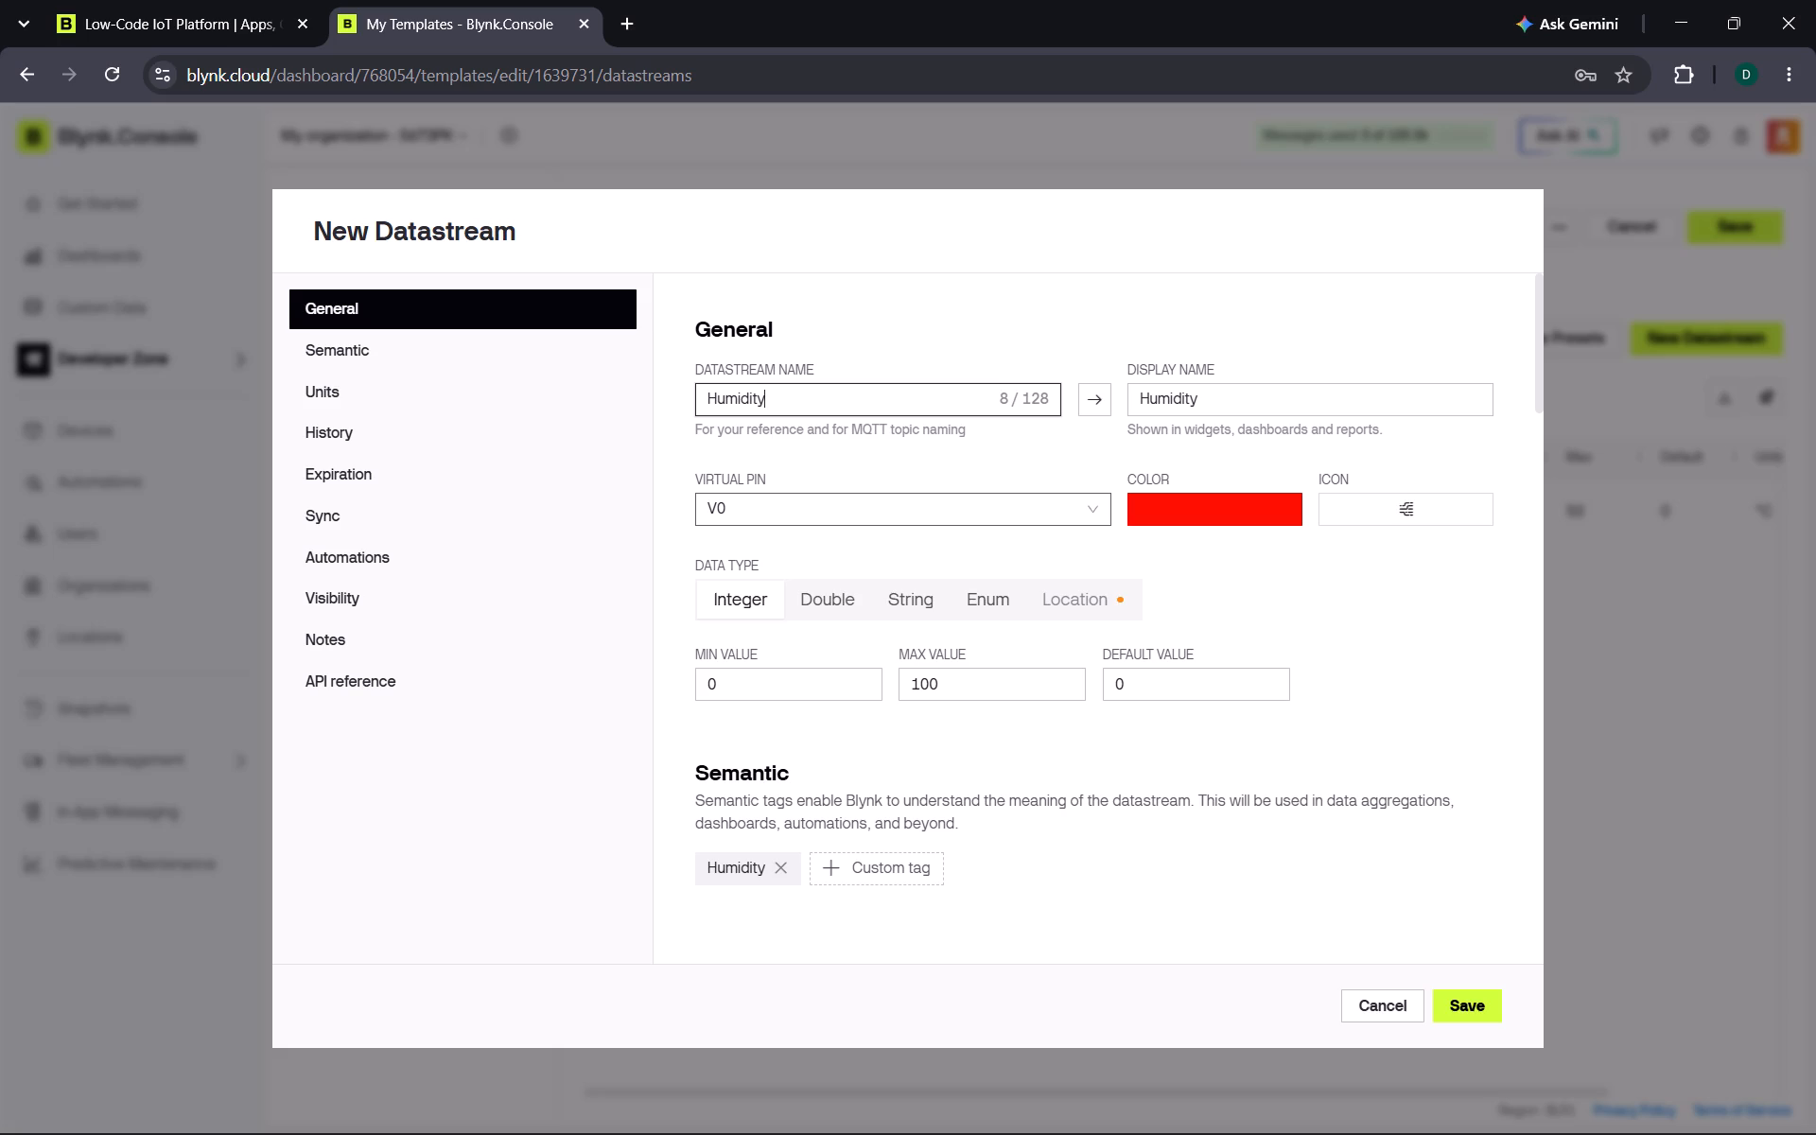
left_click(934, 510)
left_click(901, 625)
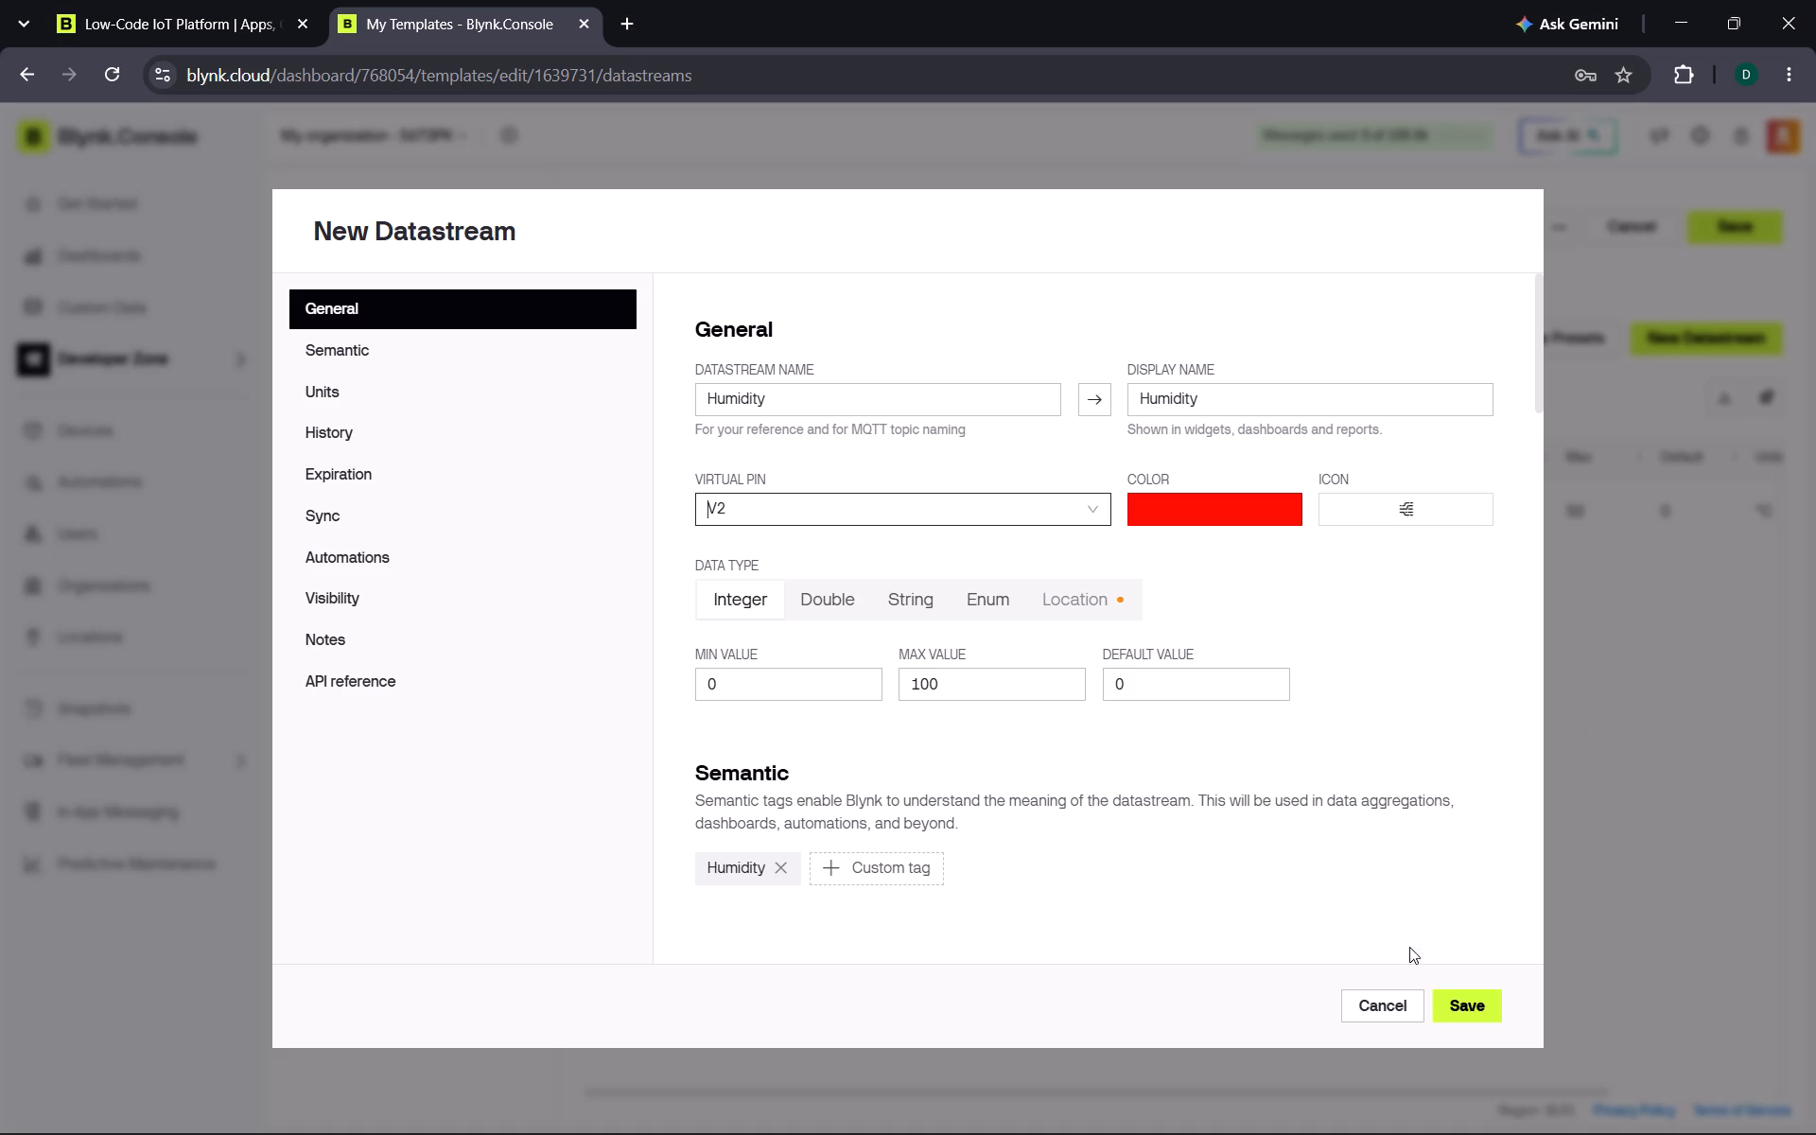
left_click(1464, 1013)
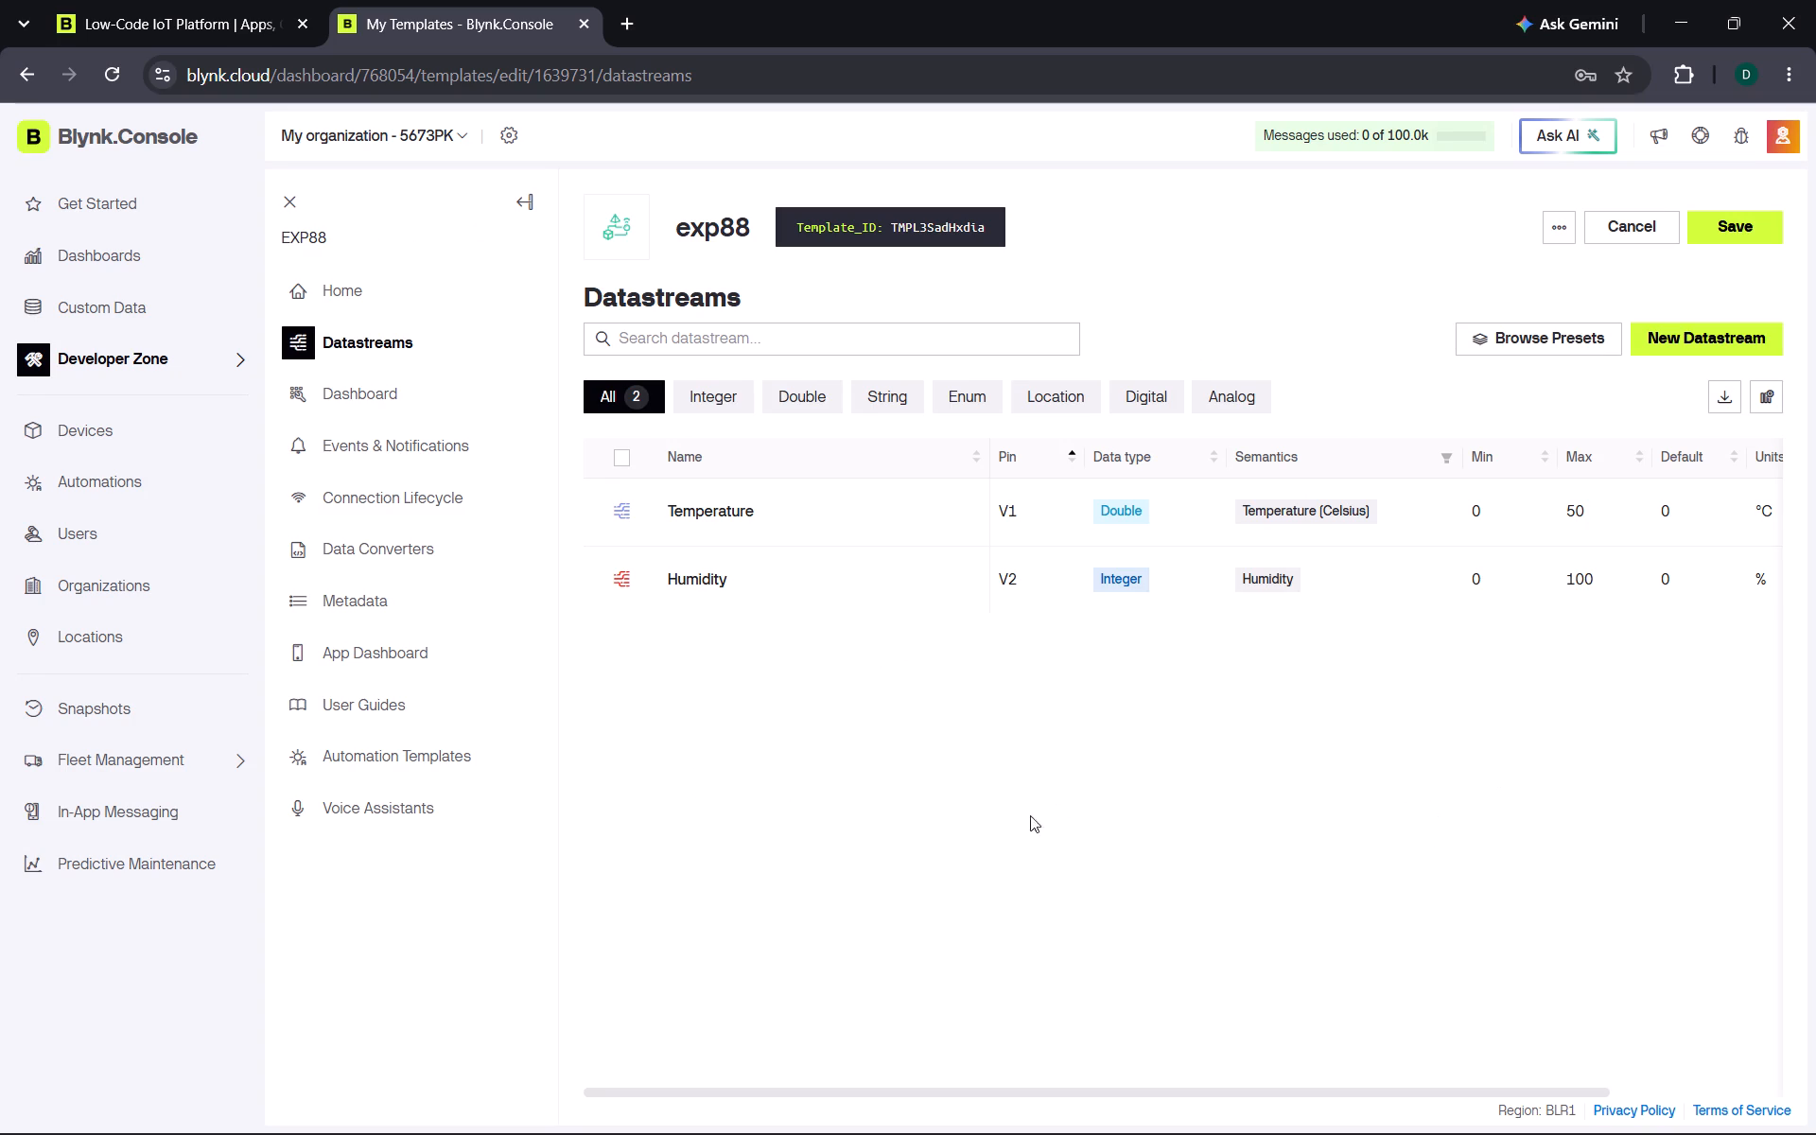
Open the exp88 template's web dashboard editor at the display widgets.
left_click(376, 402)
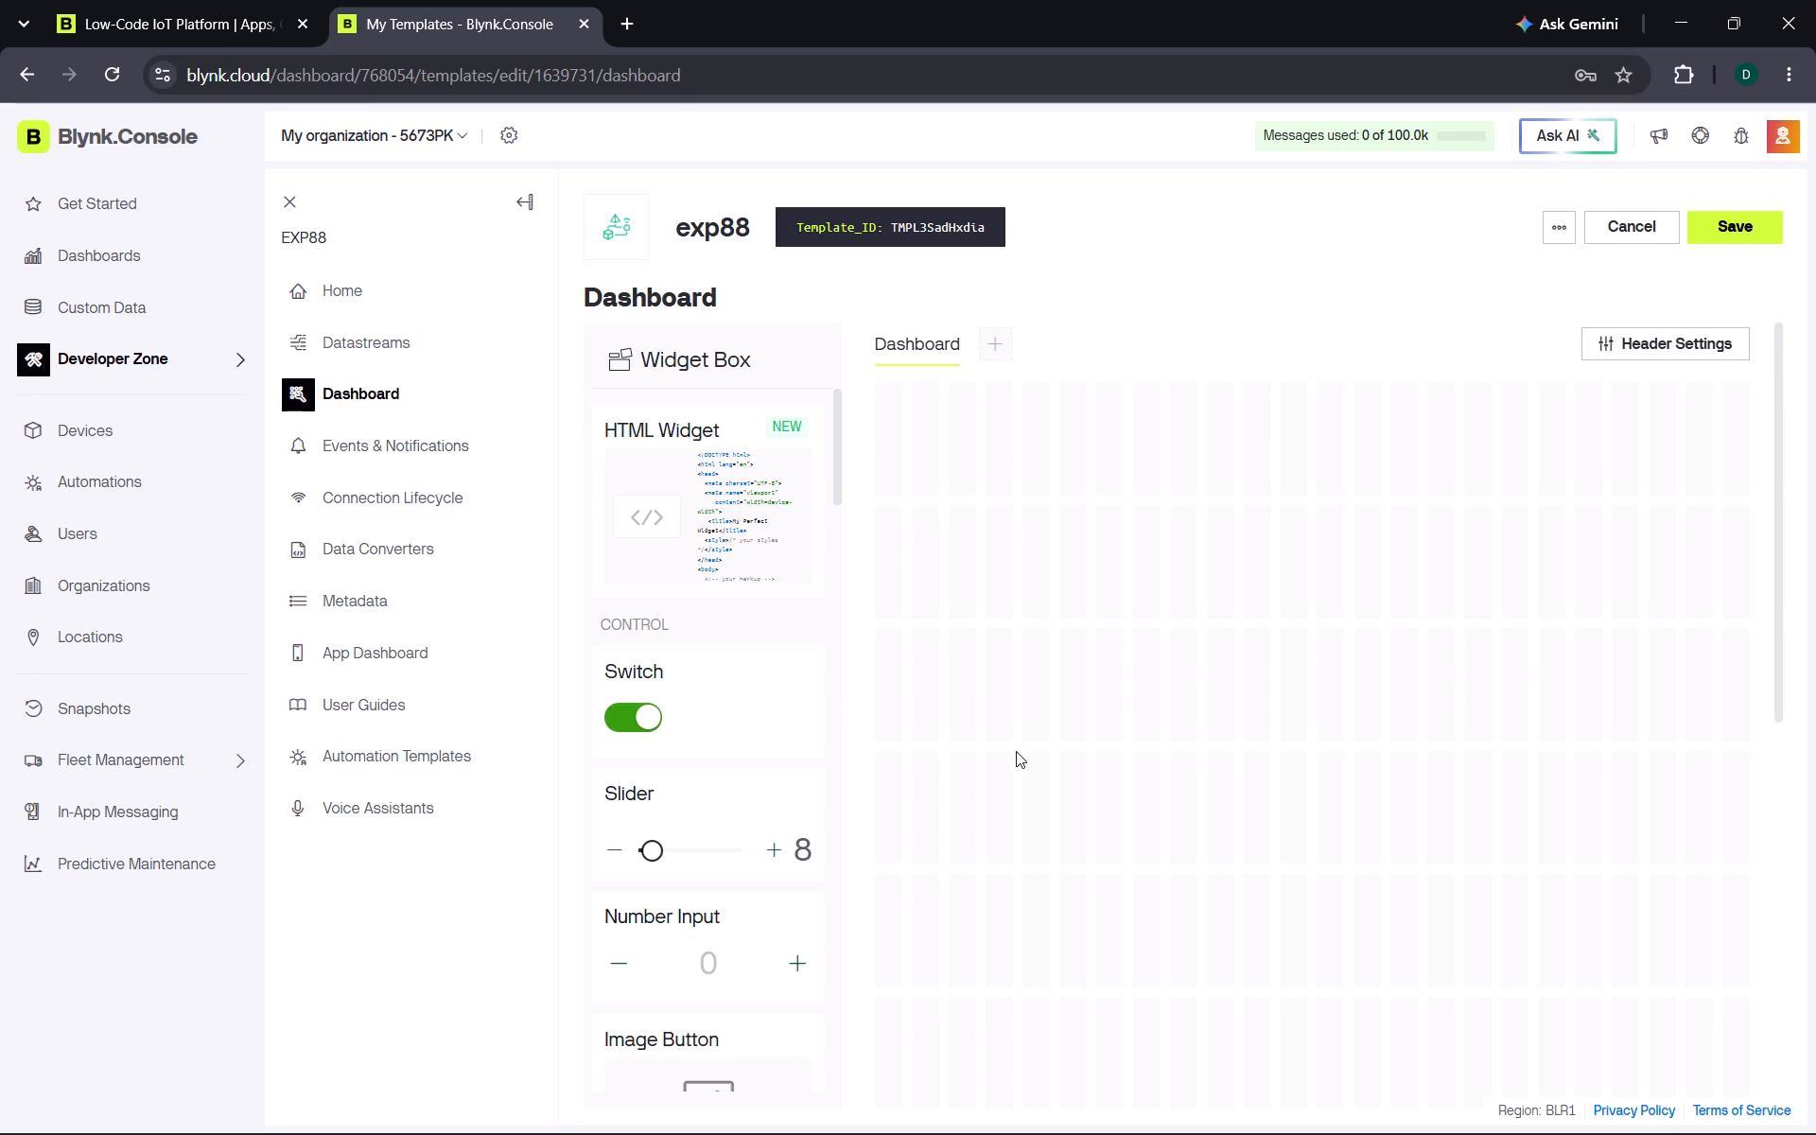
scroll(1056, 818, "down", 15)
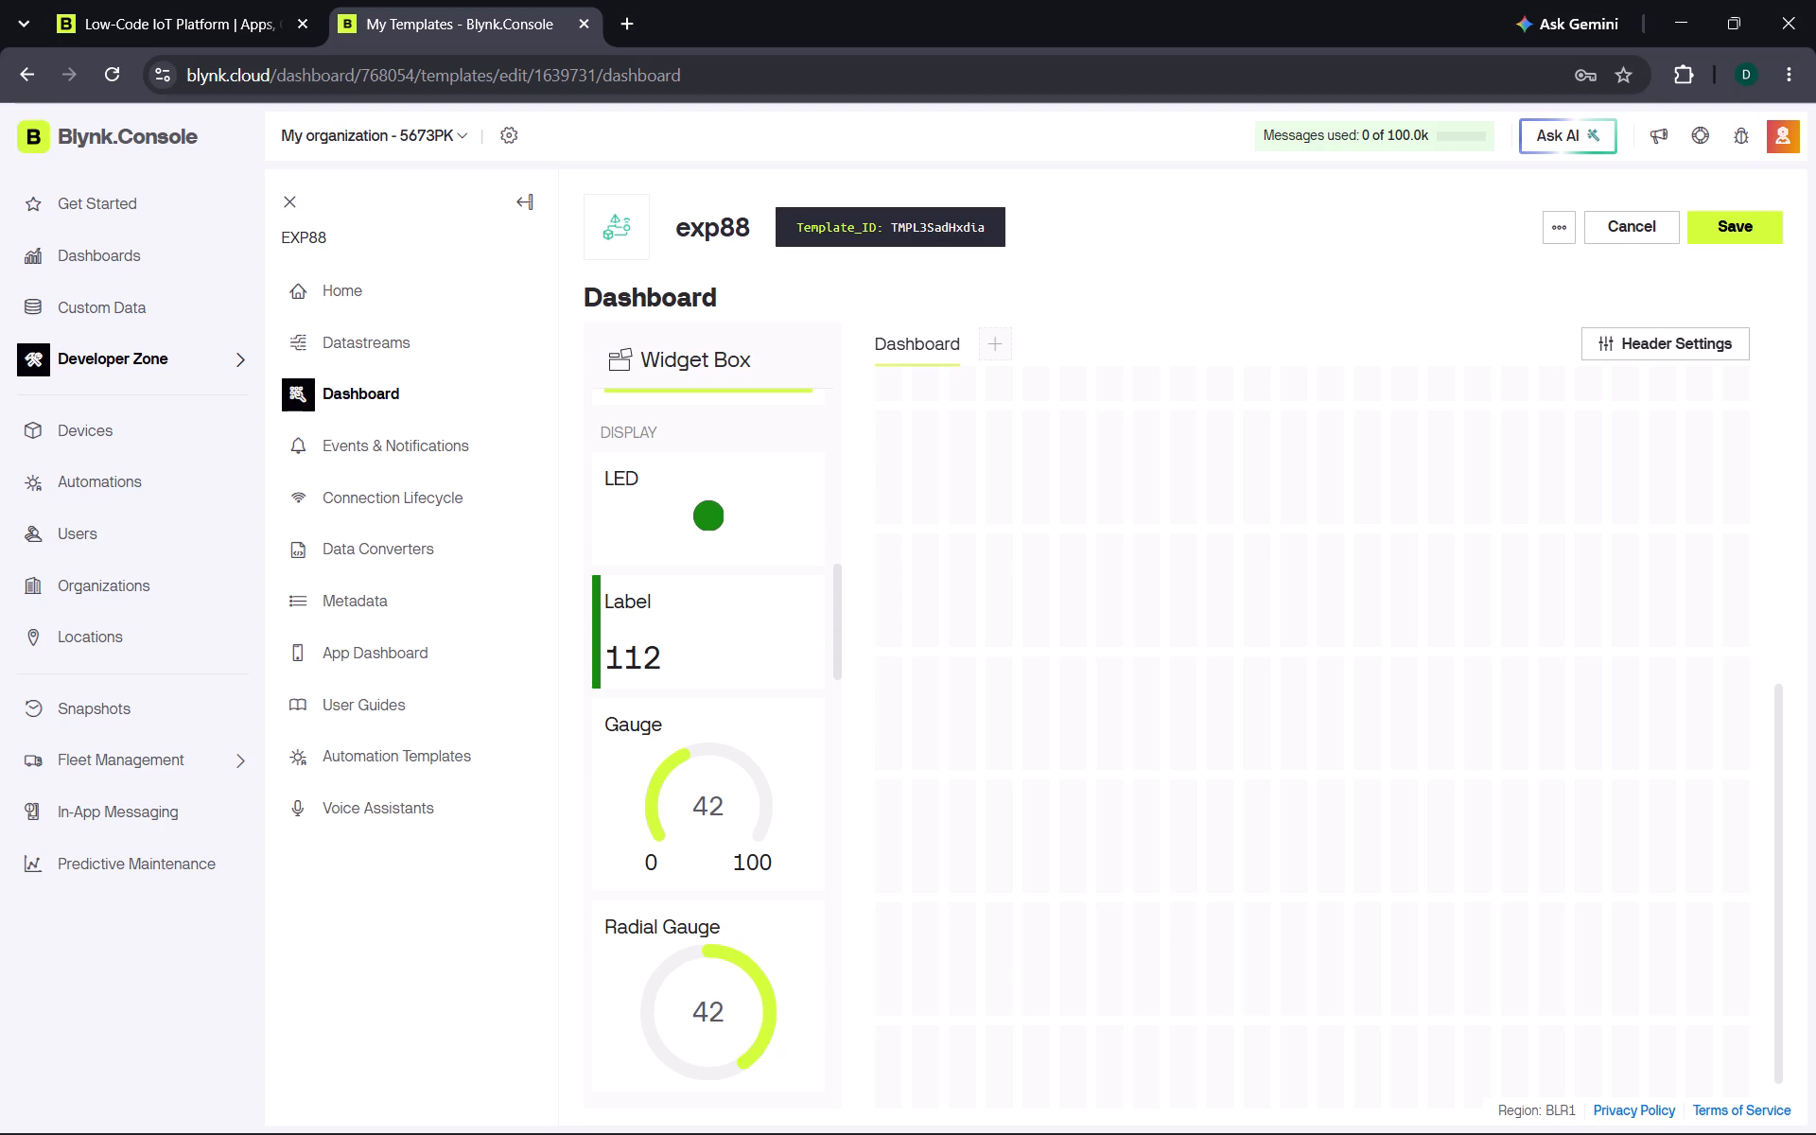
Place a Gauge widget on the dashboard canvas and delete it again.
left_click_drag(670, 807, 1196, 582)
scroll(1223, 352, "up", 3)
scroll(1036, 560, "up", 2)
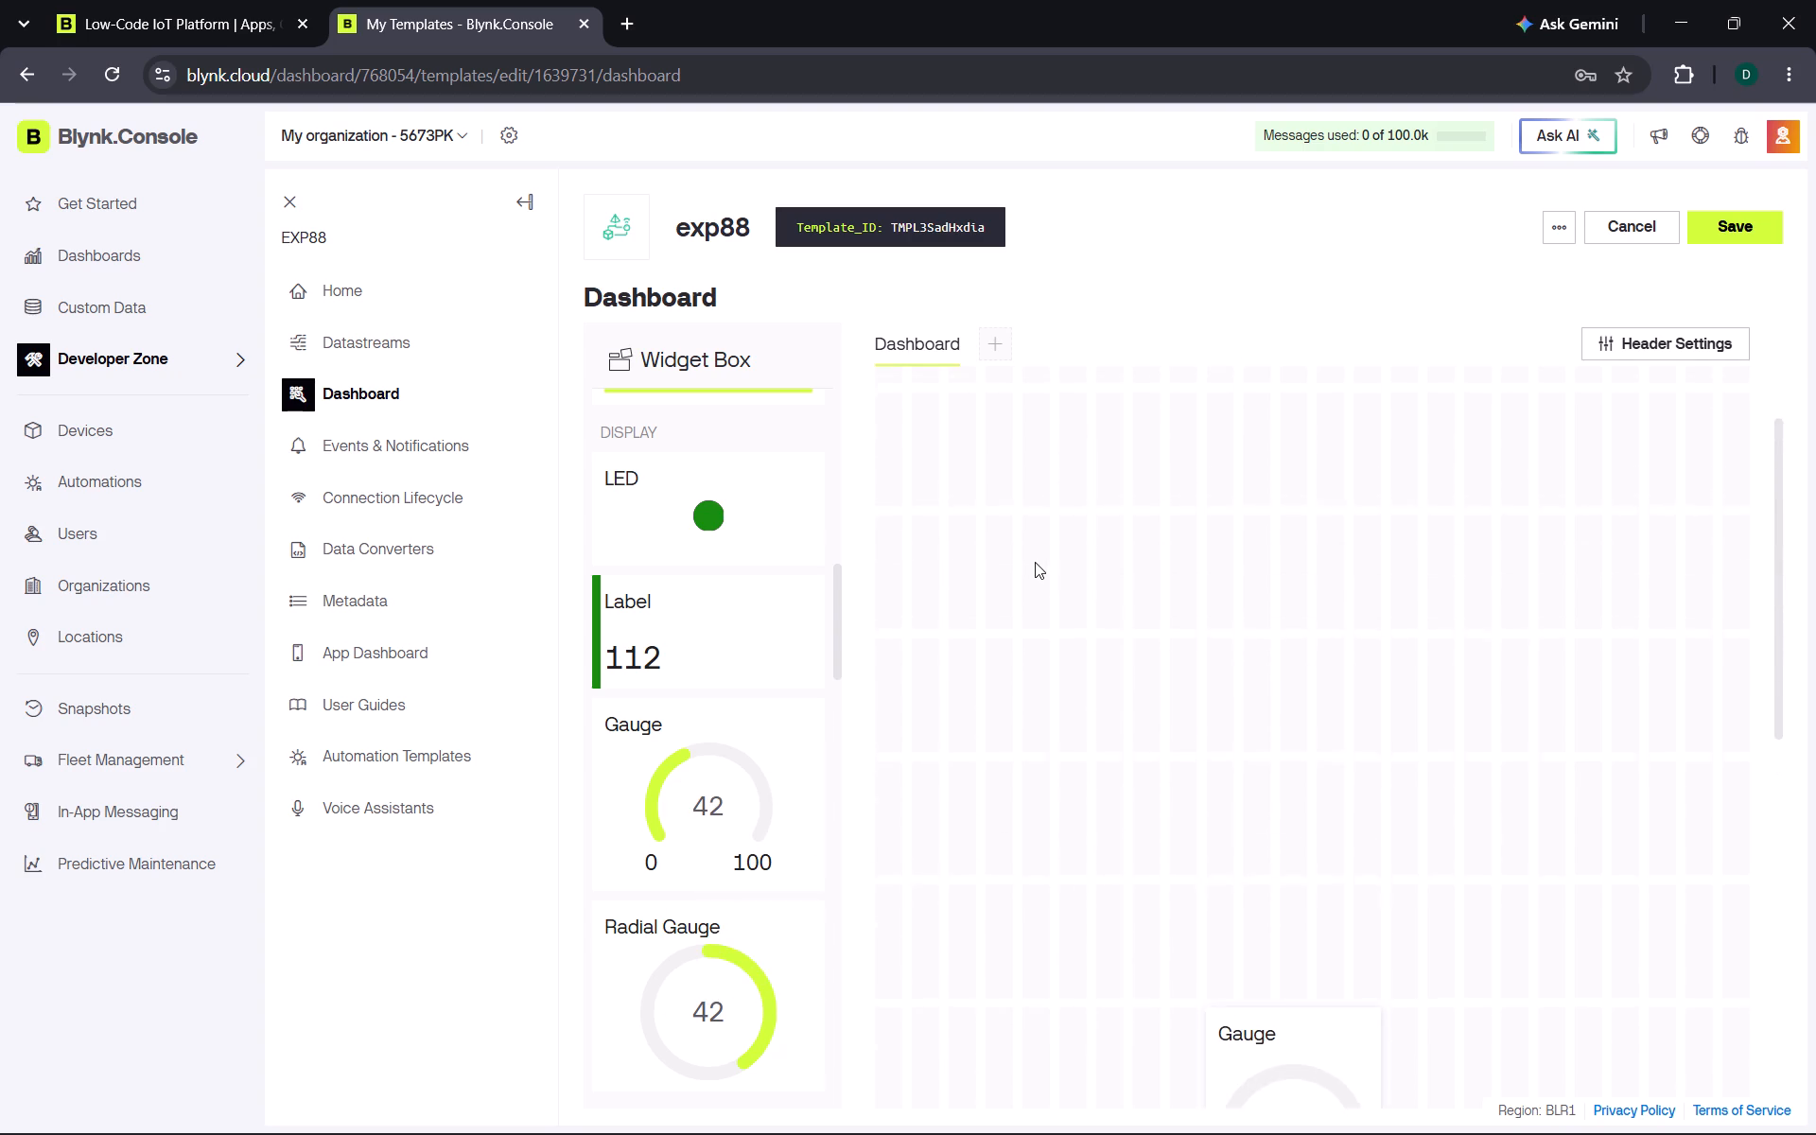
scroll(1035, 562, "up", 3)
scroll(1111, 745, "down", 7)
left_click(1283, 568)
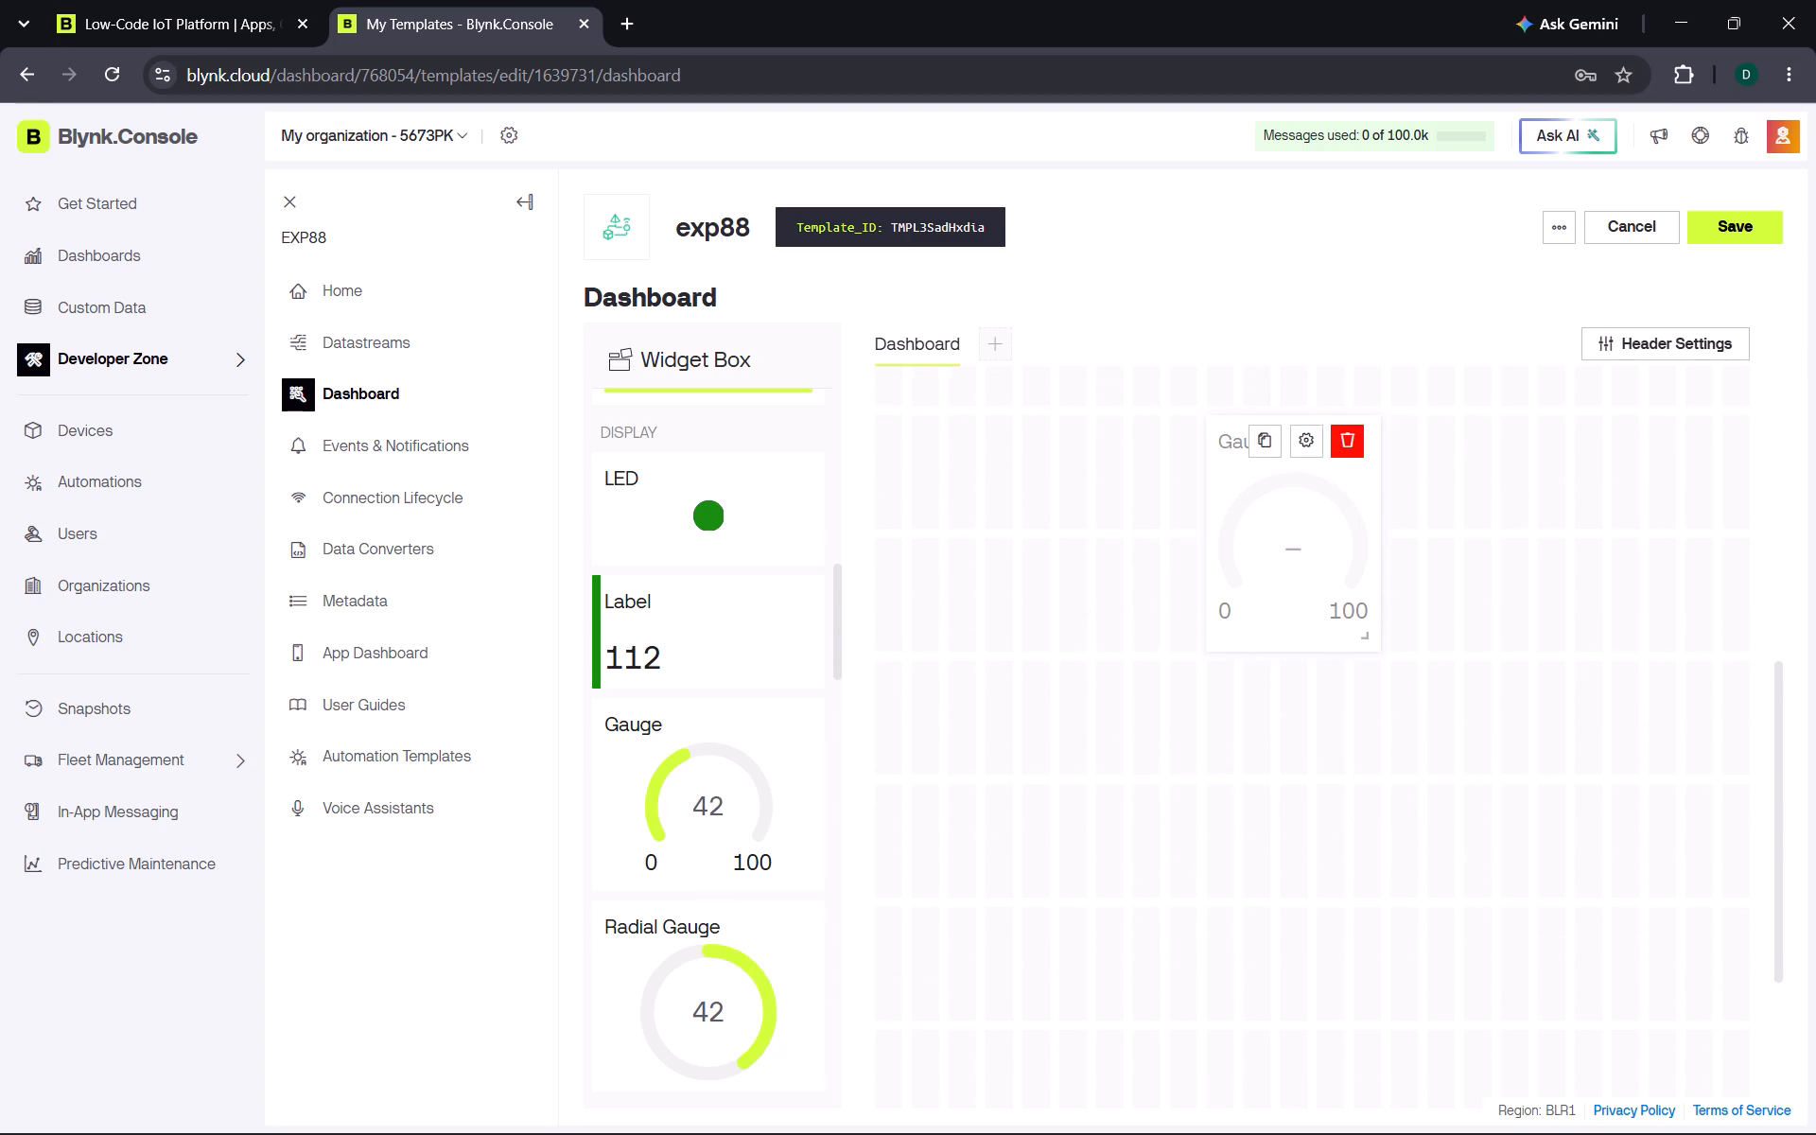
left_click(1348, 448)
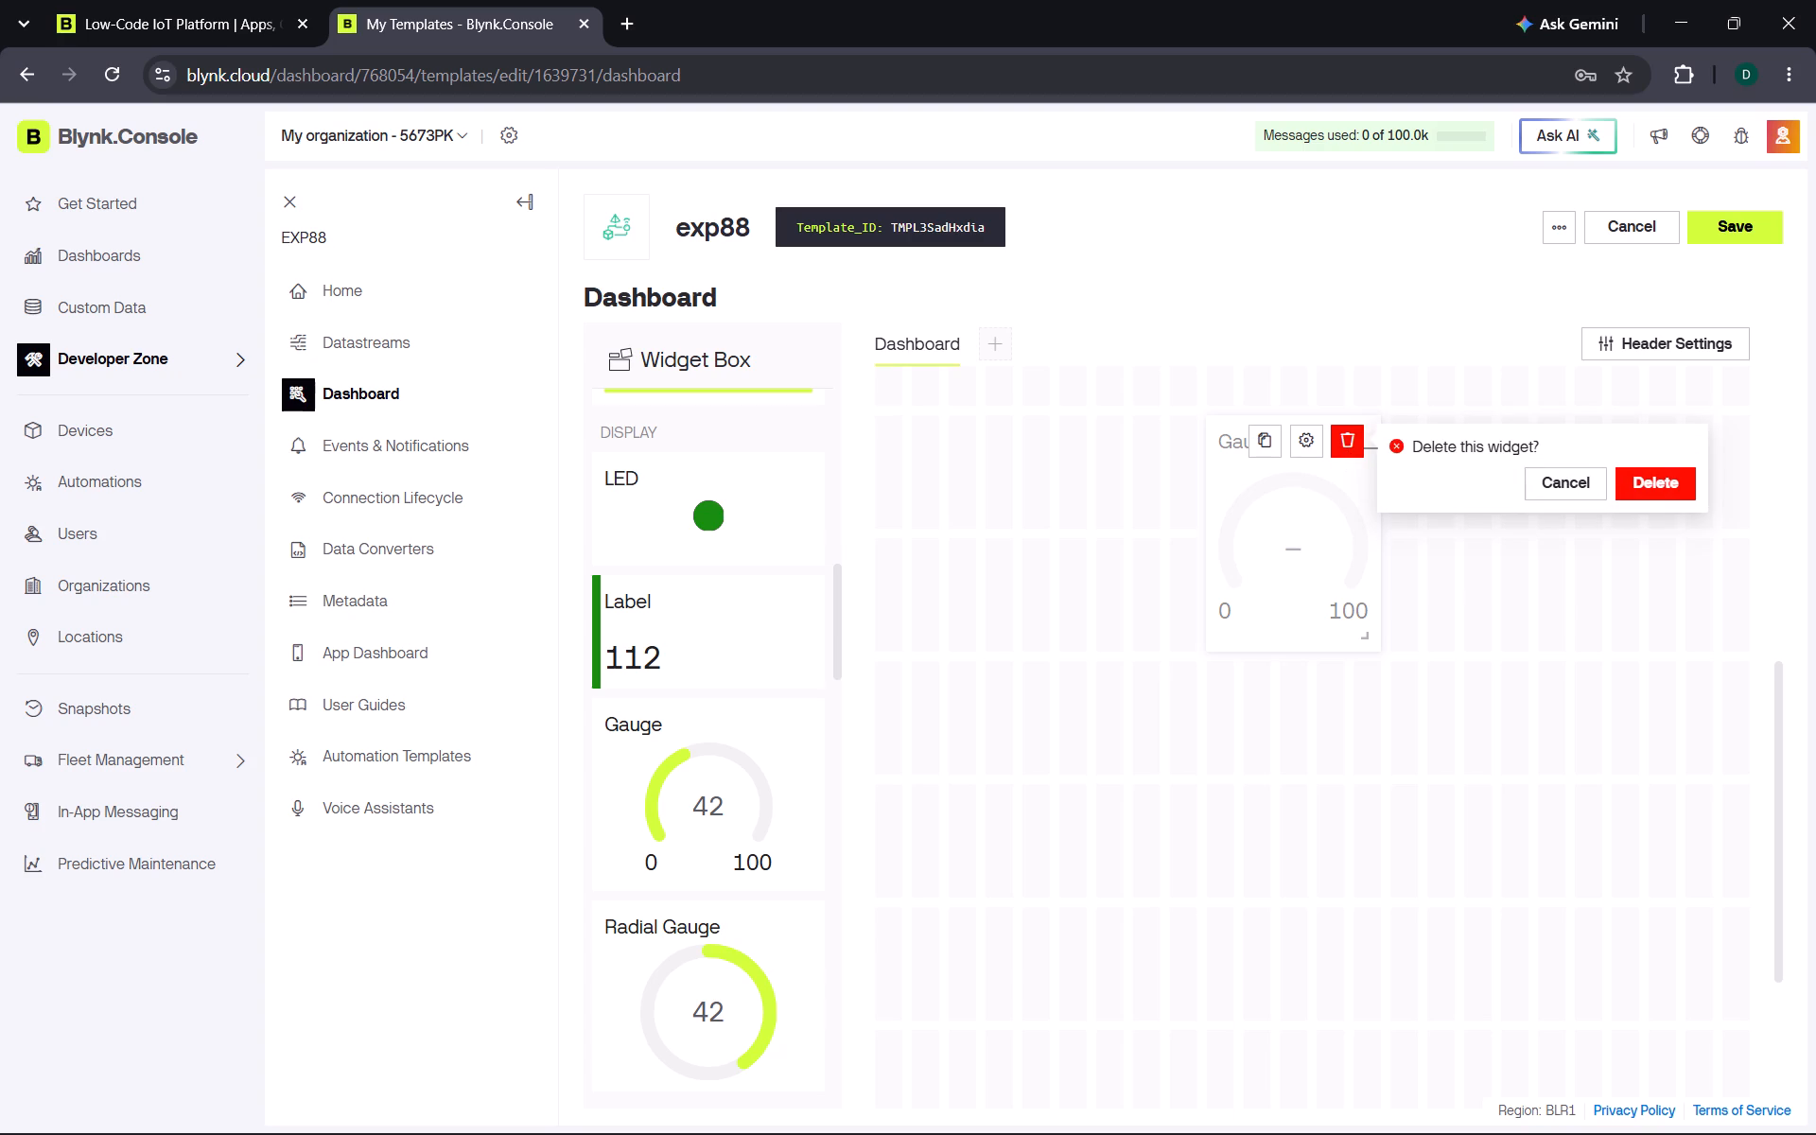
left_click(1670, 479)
Place two Gauge widgets side by side near the top of the dashboard canvas, with a gap between them.
scroll(1073, 627, "up", 9)
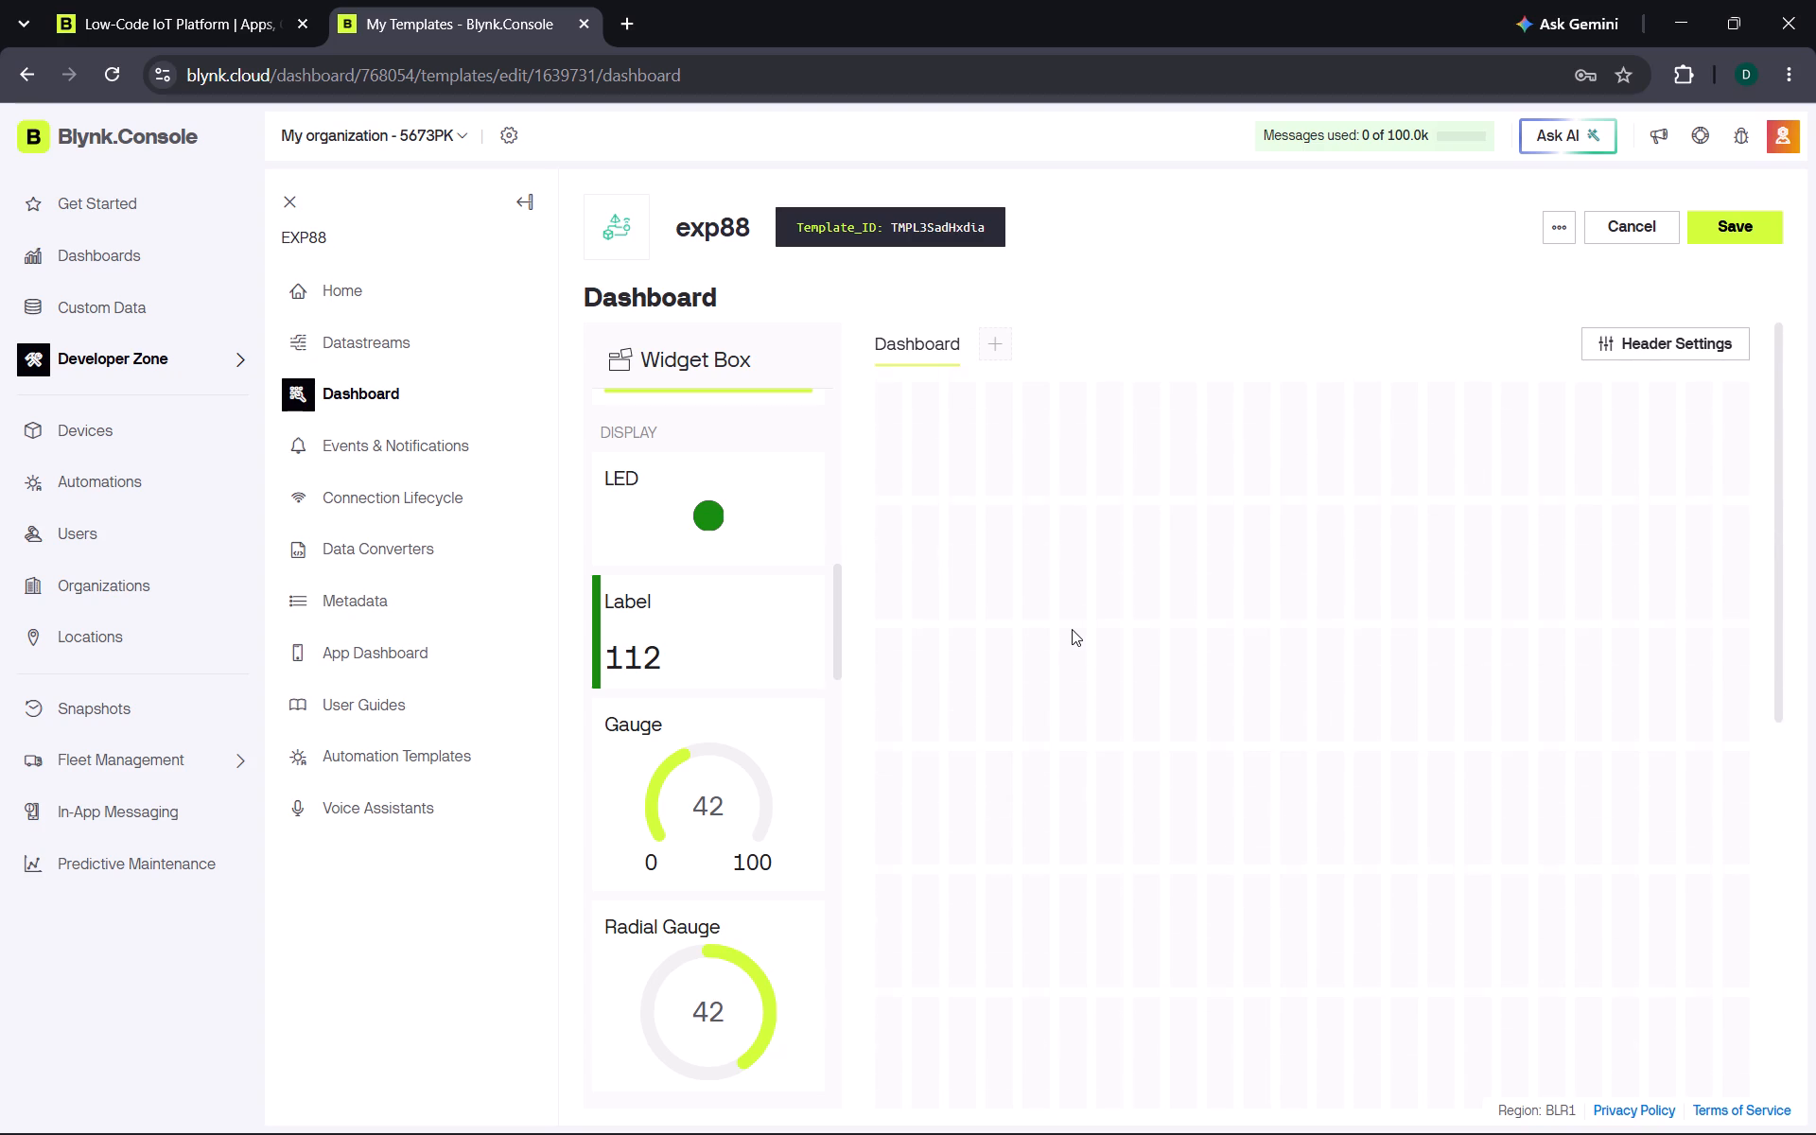
scroll(1072, 629, "up", 13)
scroll(1072, 351, "up", 8)
scroll(1073, 349, "down", 5)
scroll(1072, 349, "up", 11)
left_click_drag(733, 834, 1005, 446)
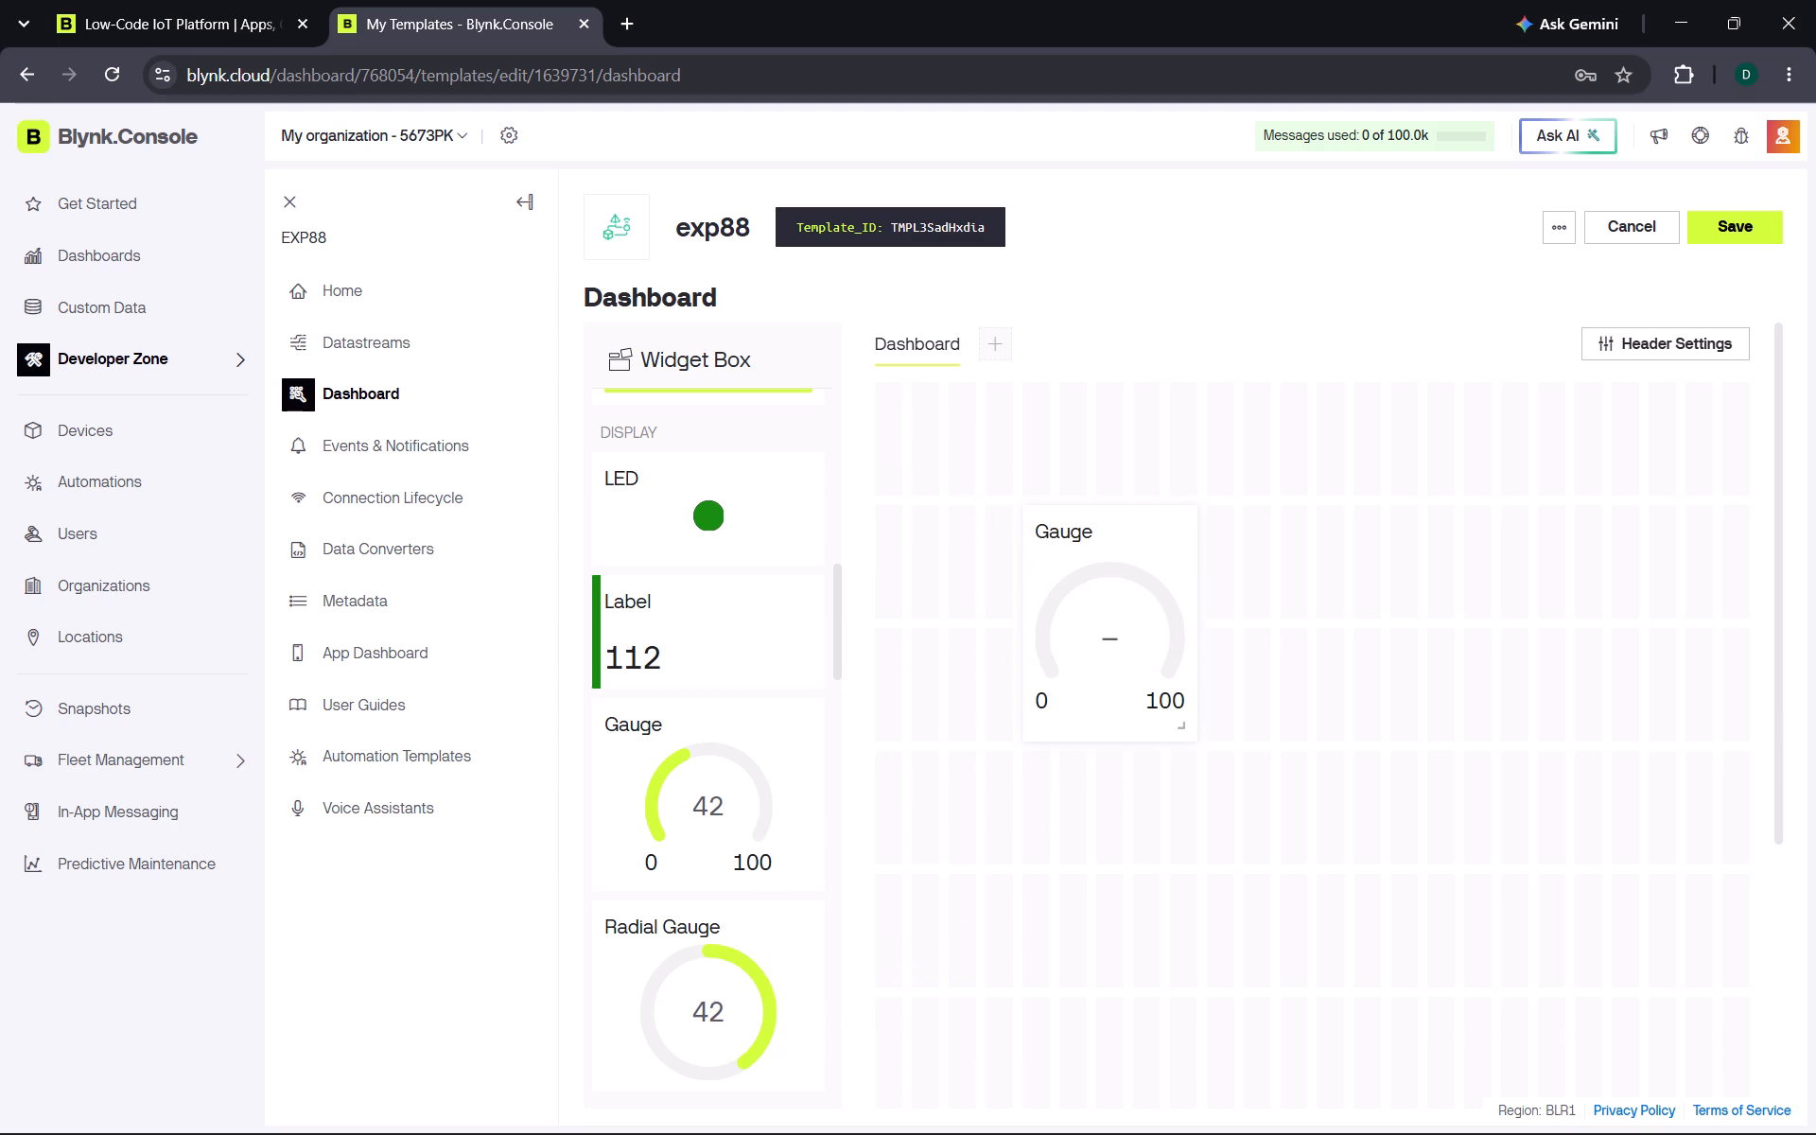
left_click_drag(729, 802, 1314, 530)
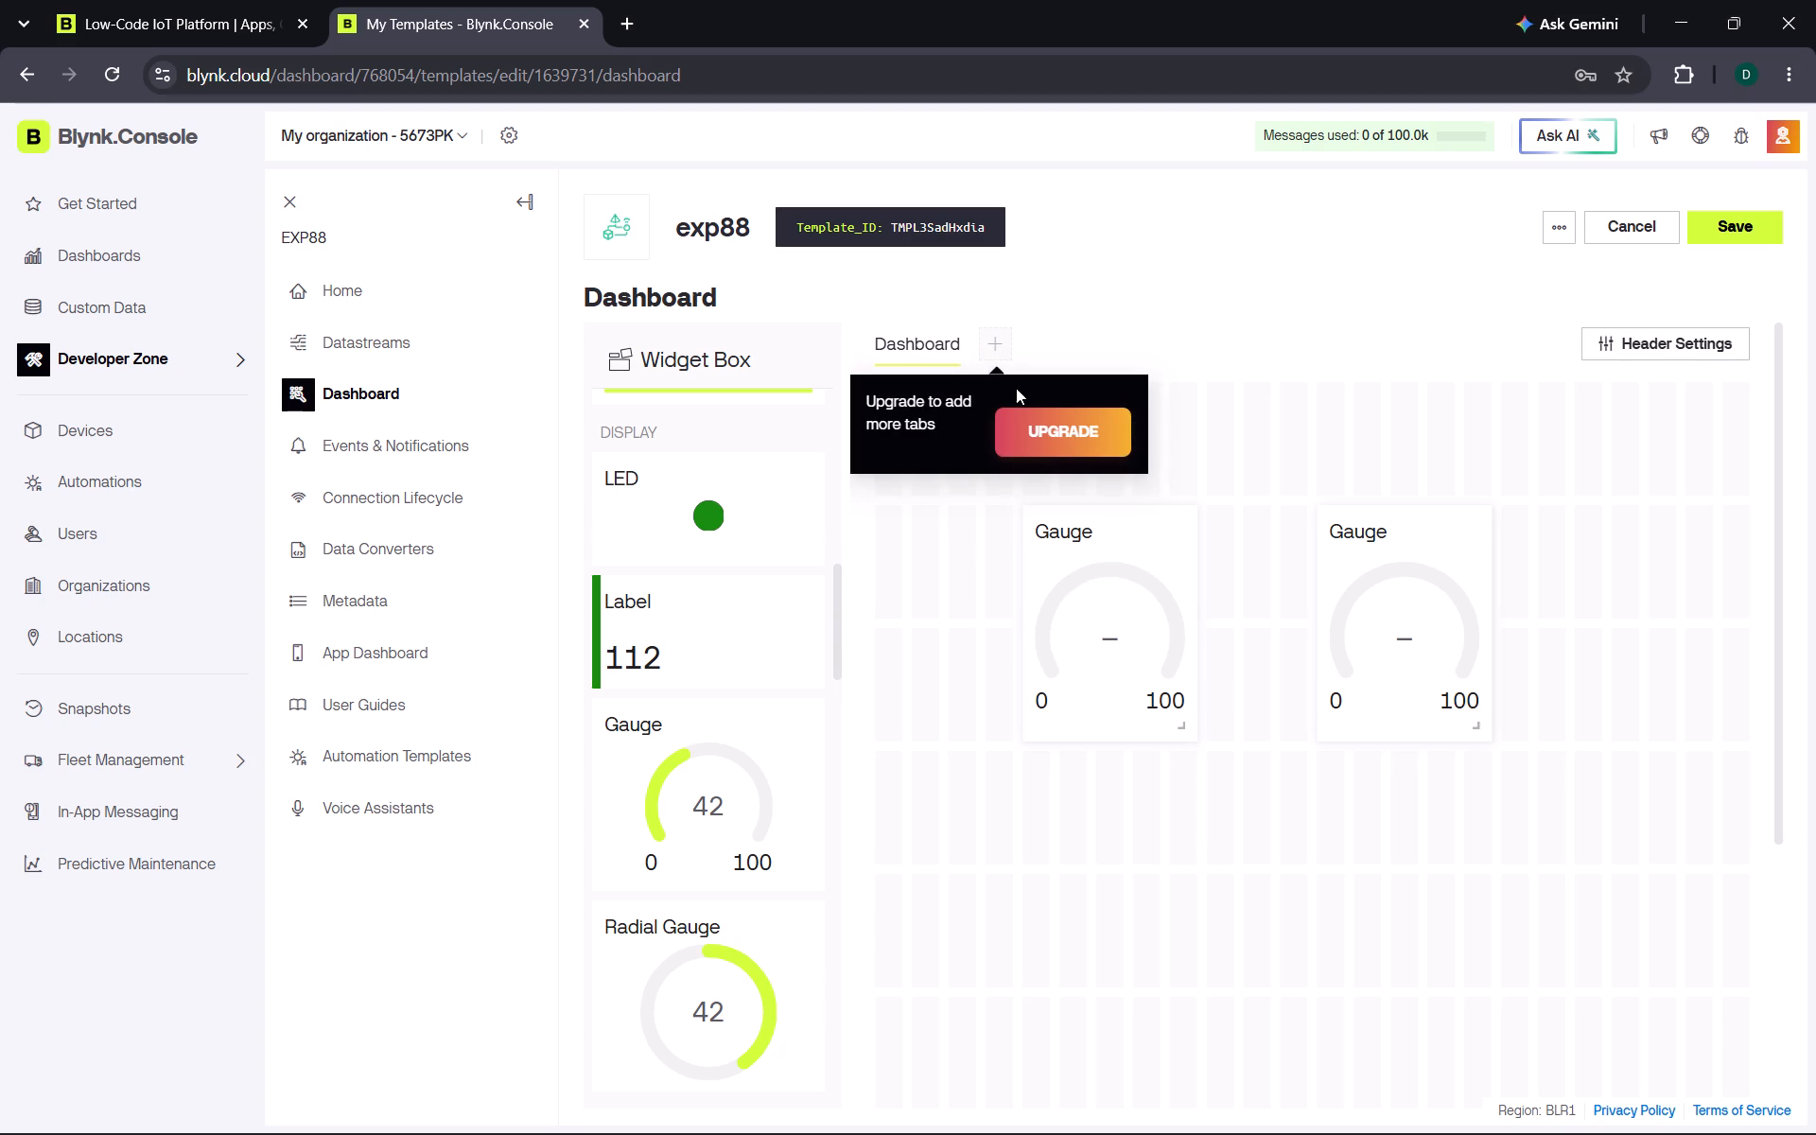
Link the first gauge to the Temperature (V1) datastream, enable changing color based on value, and save the gauge settings.
left_click(1130, 535)
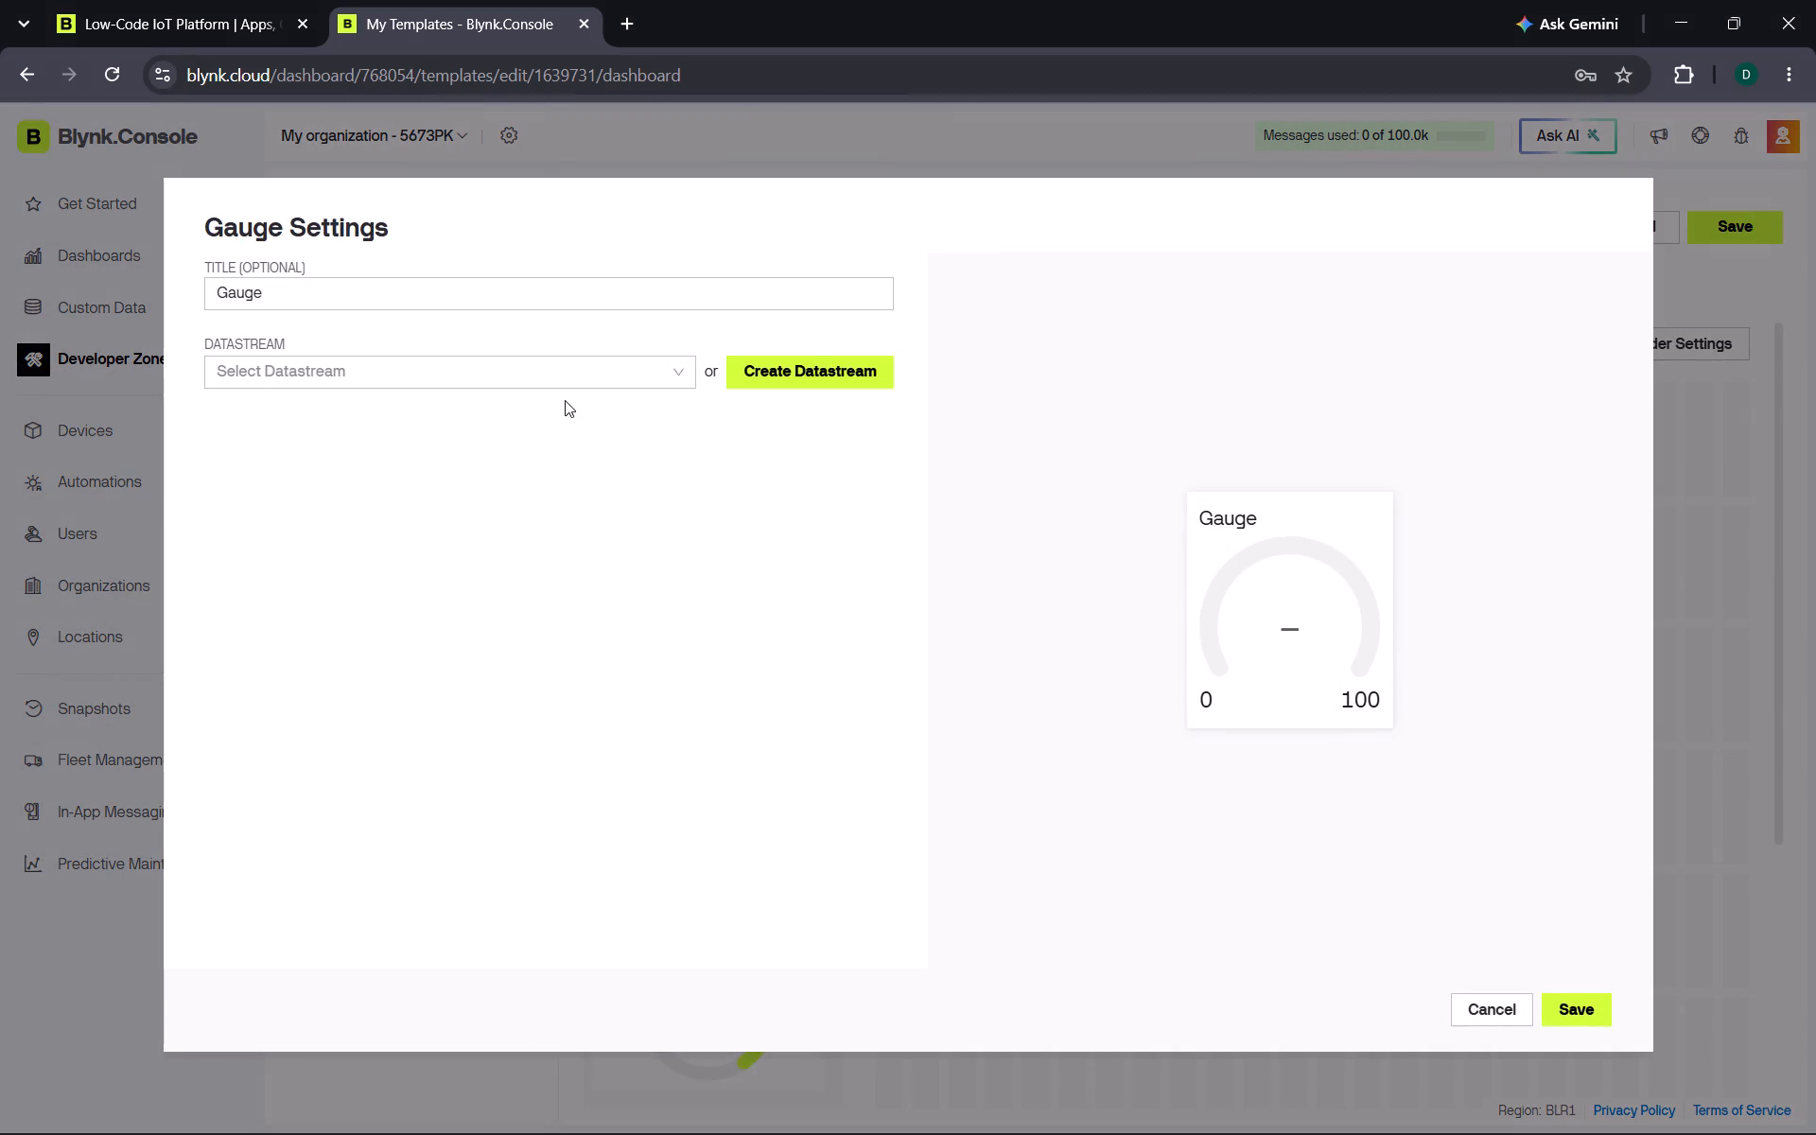
left_click(515, 380)
left_click(502, 412)
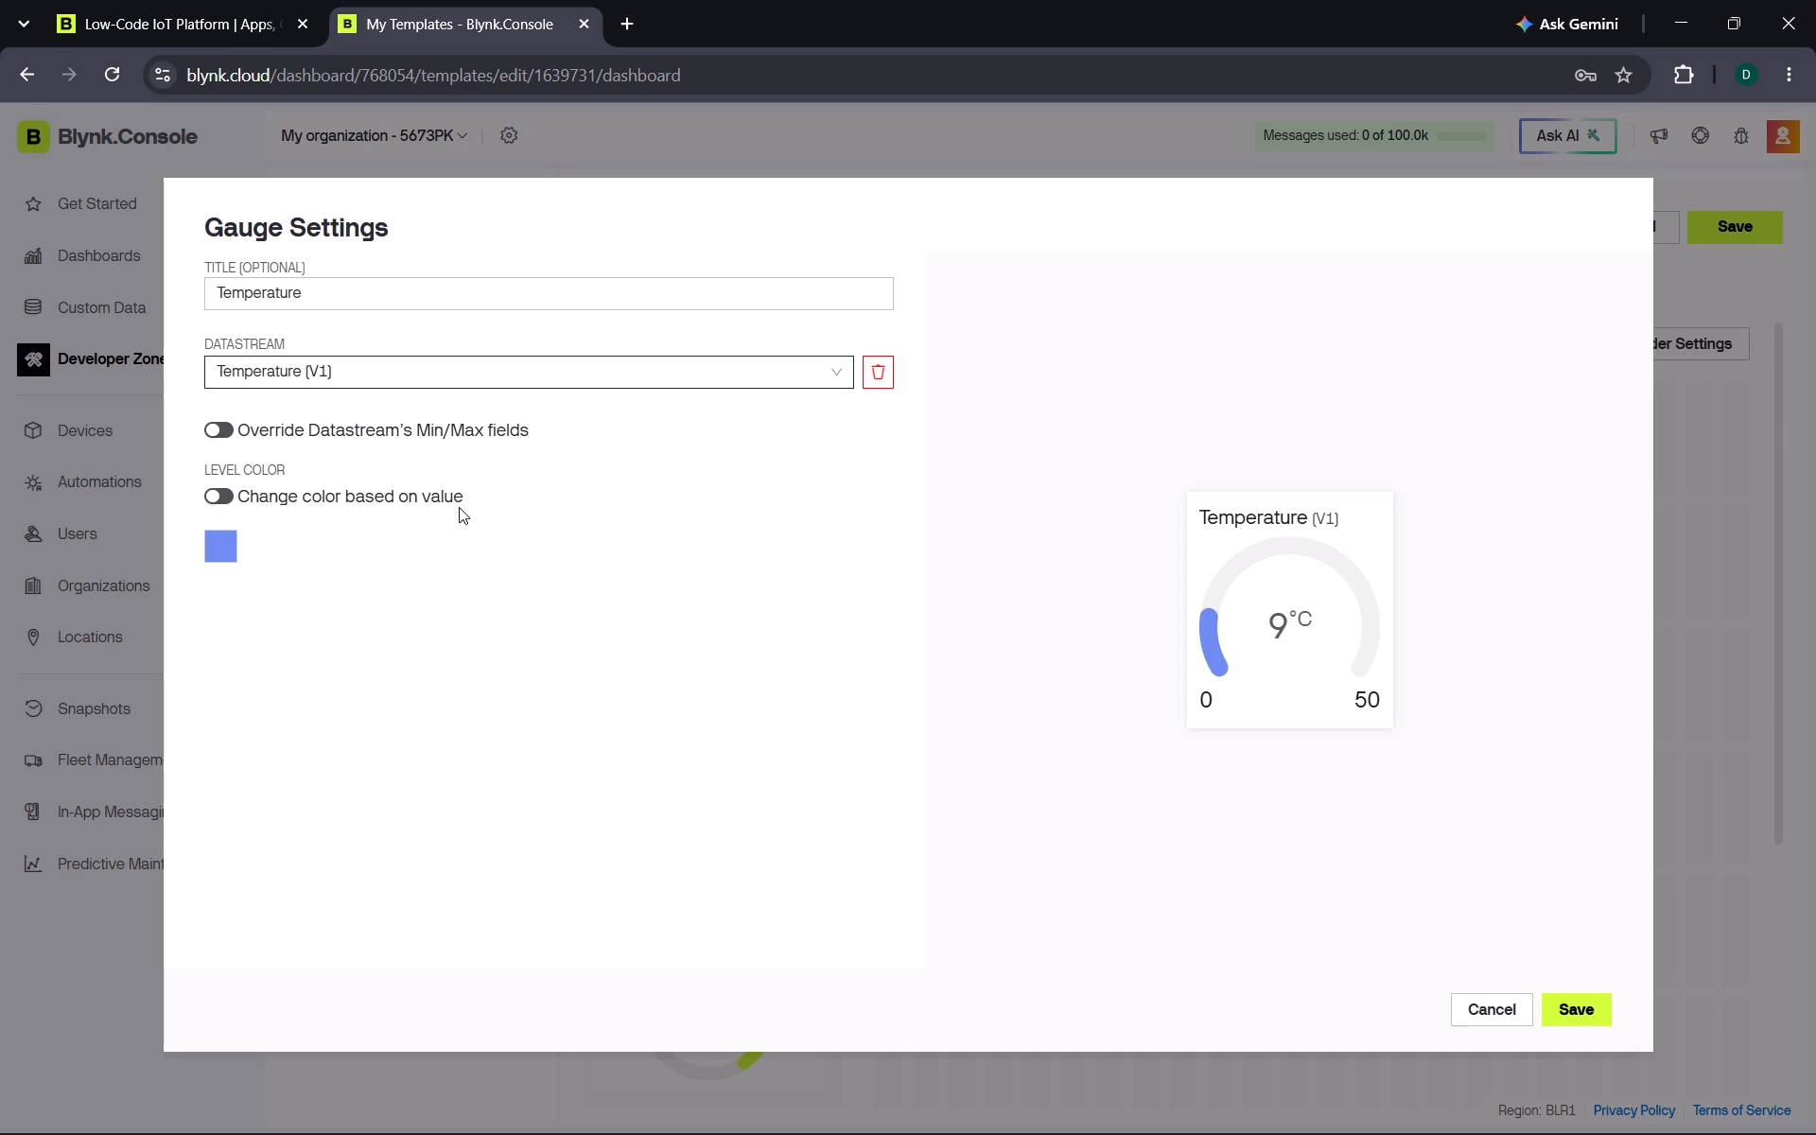
left_click(224, 491)
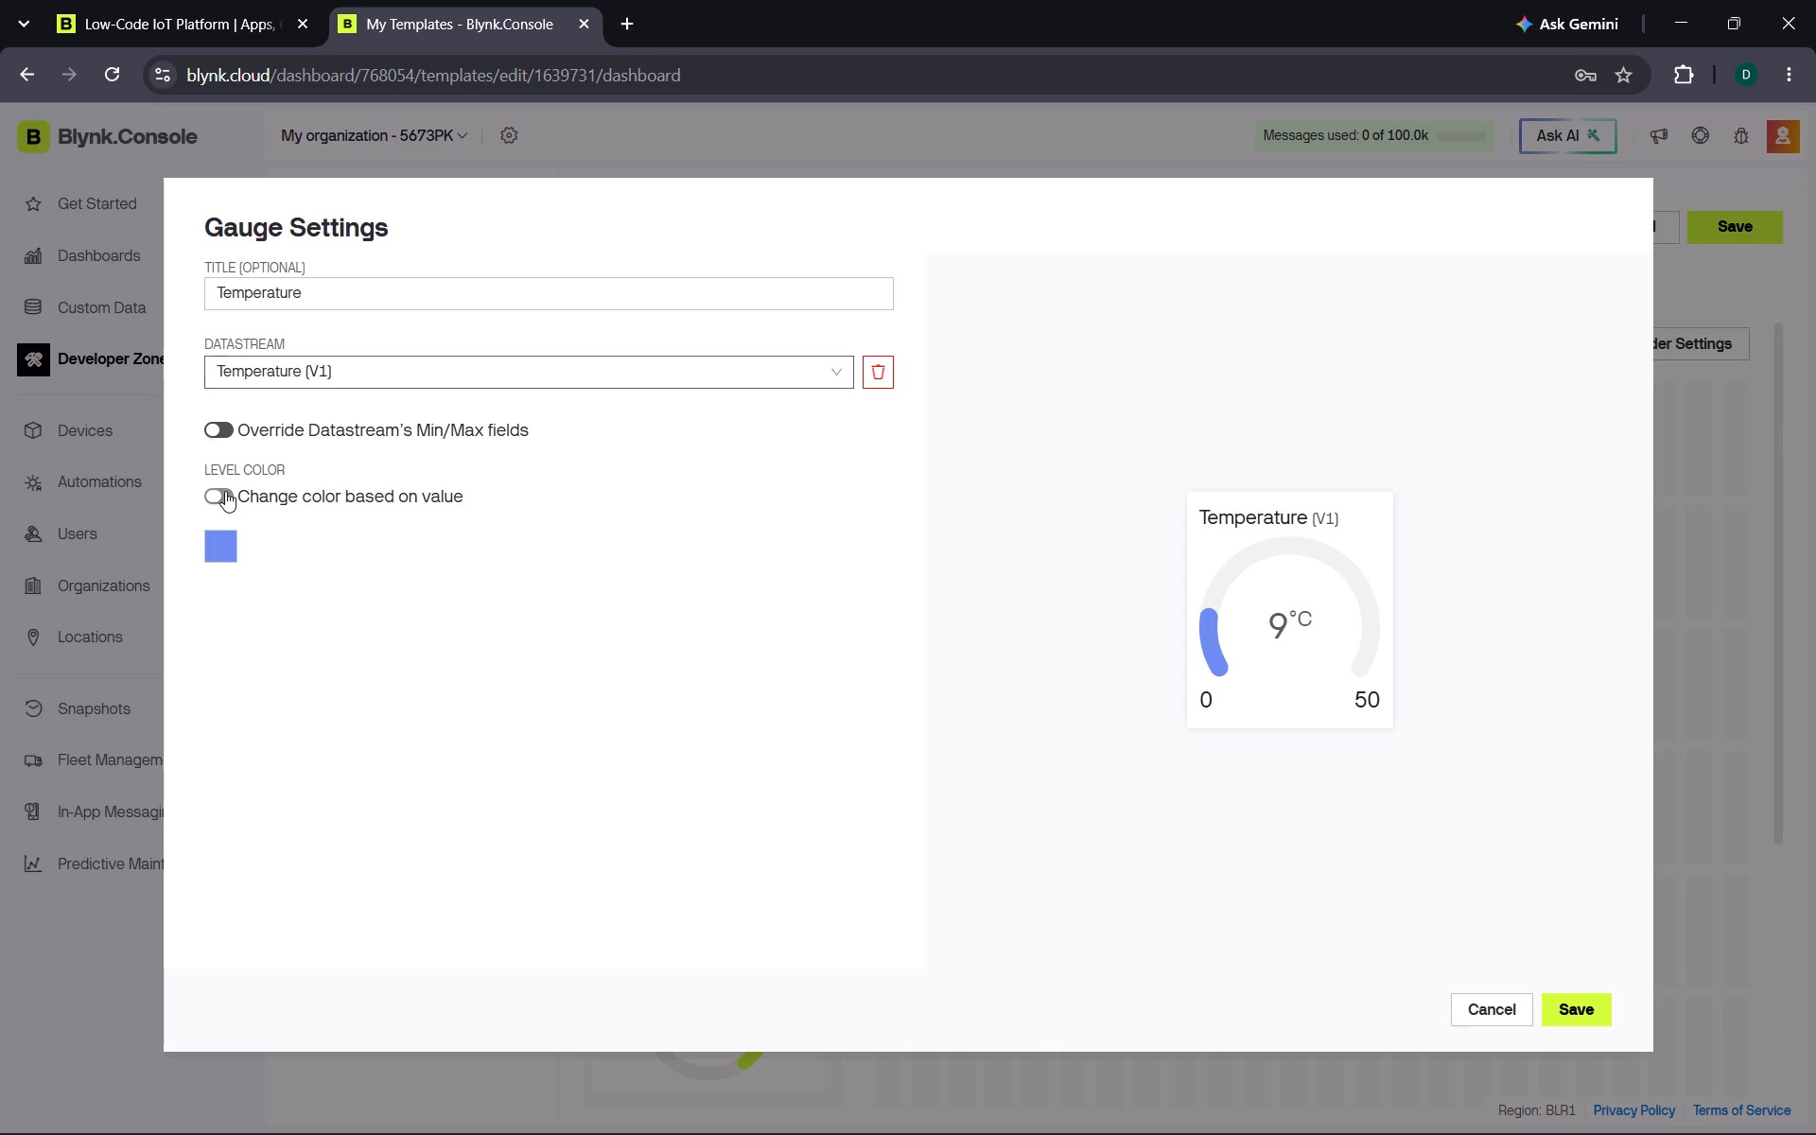
left_click(1563, 1014)
Link the second gauge to the Humidity (V2) datastream, enable changing color based on value, and save the gauge settings.
left_click(1427, 545)
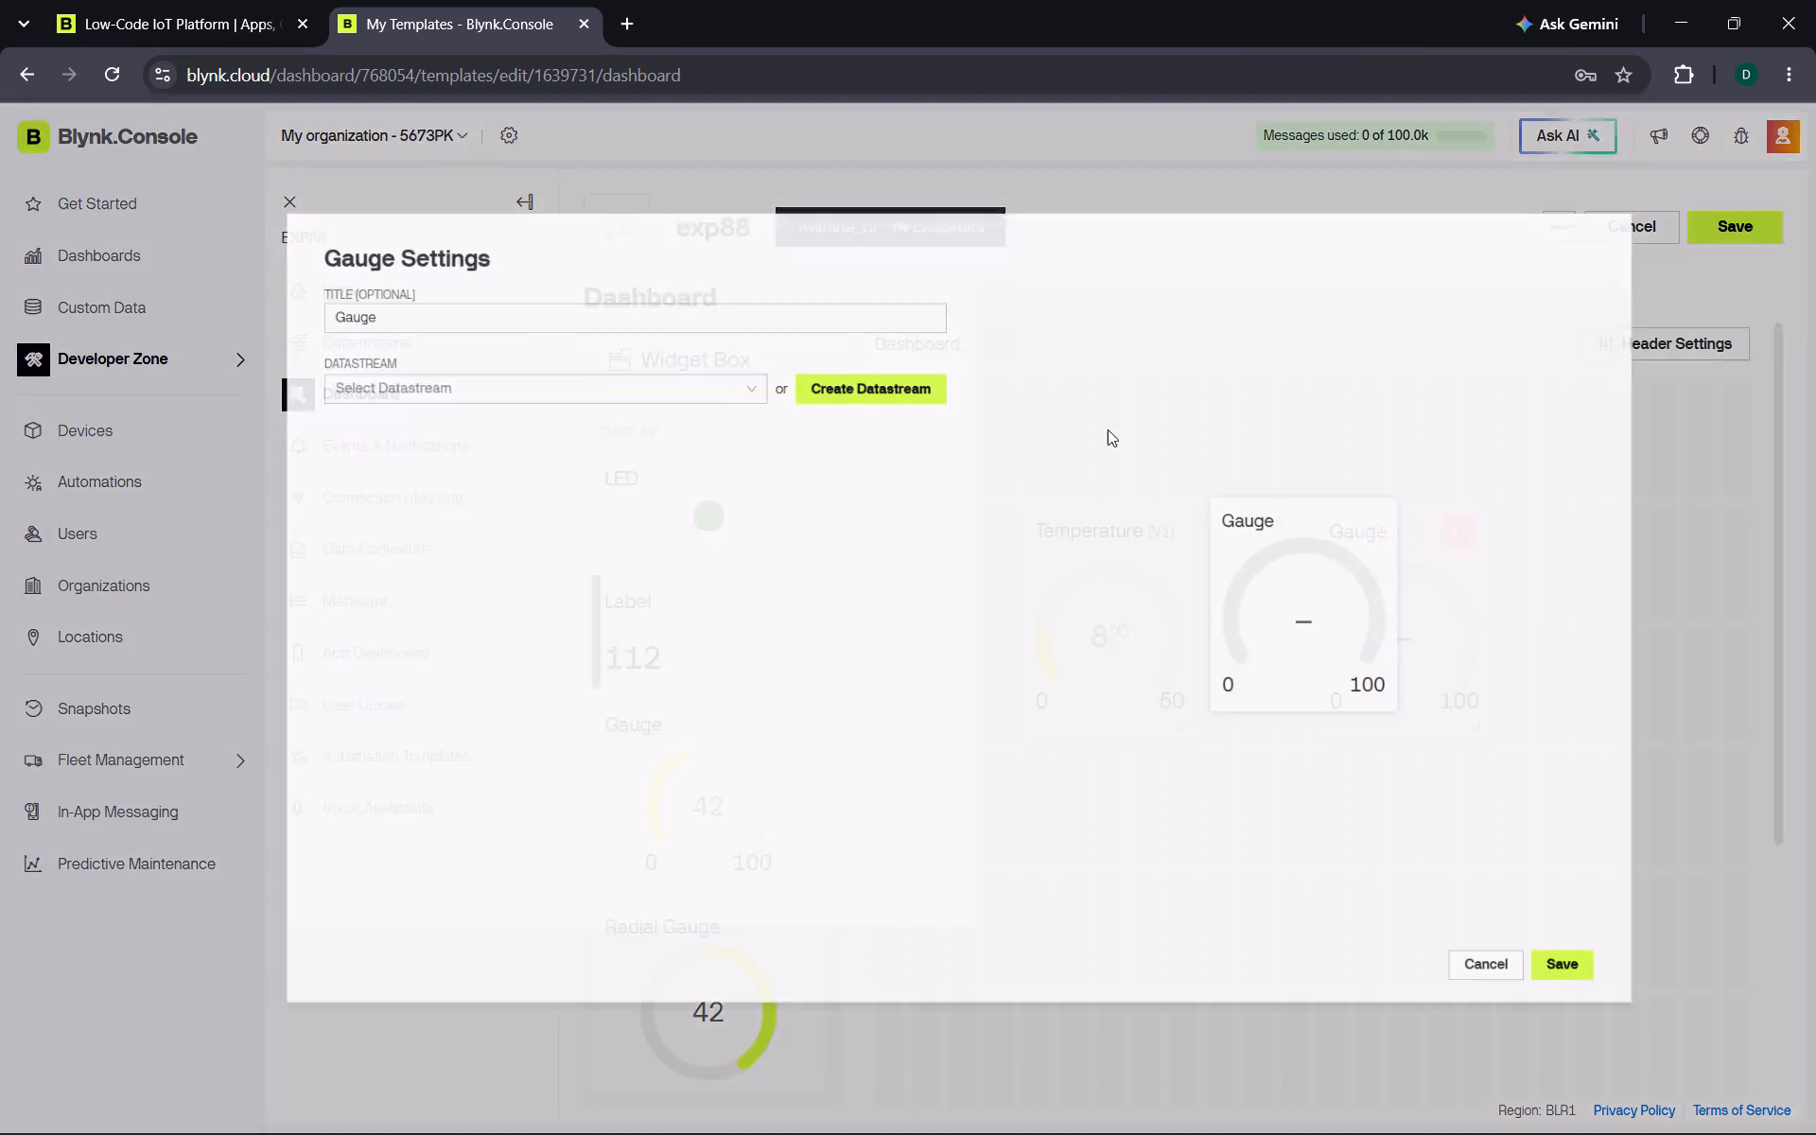
left_click(433, 358)
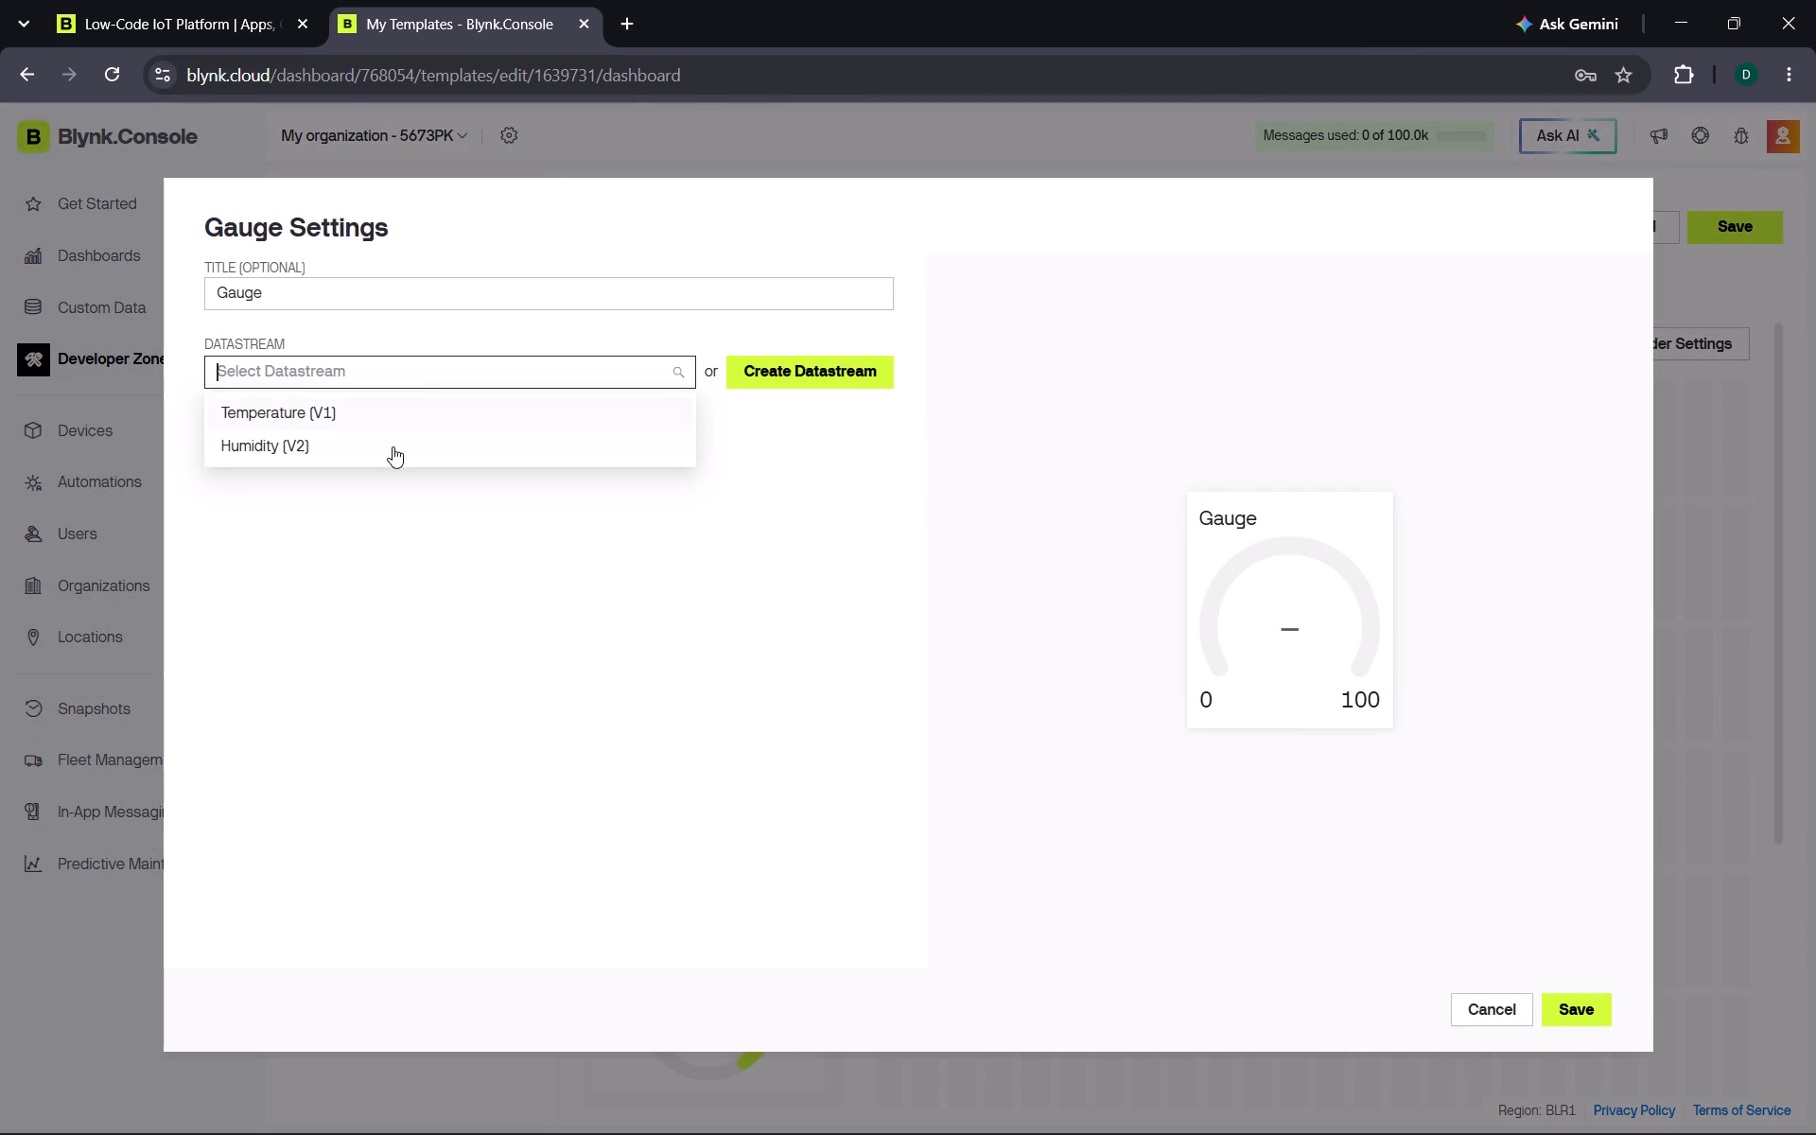
left_click(393, 454)
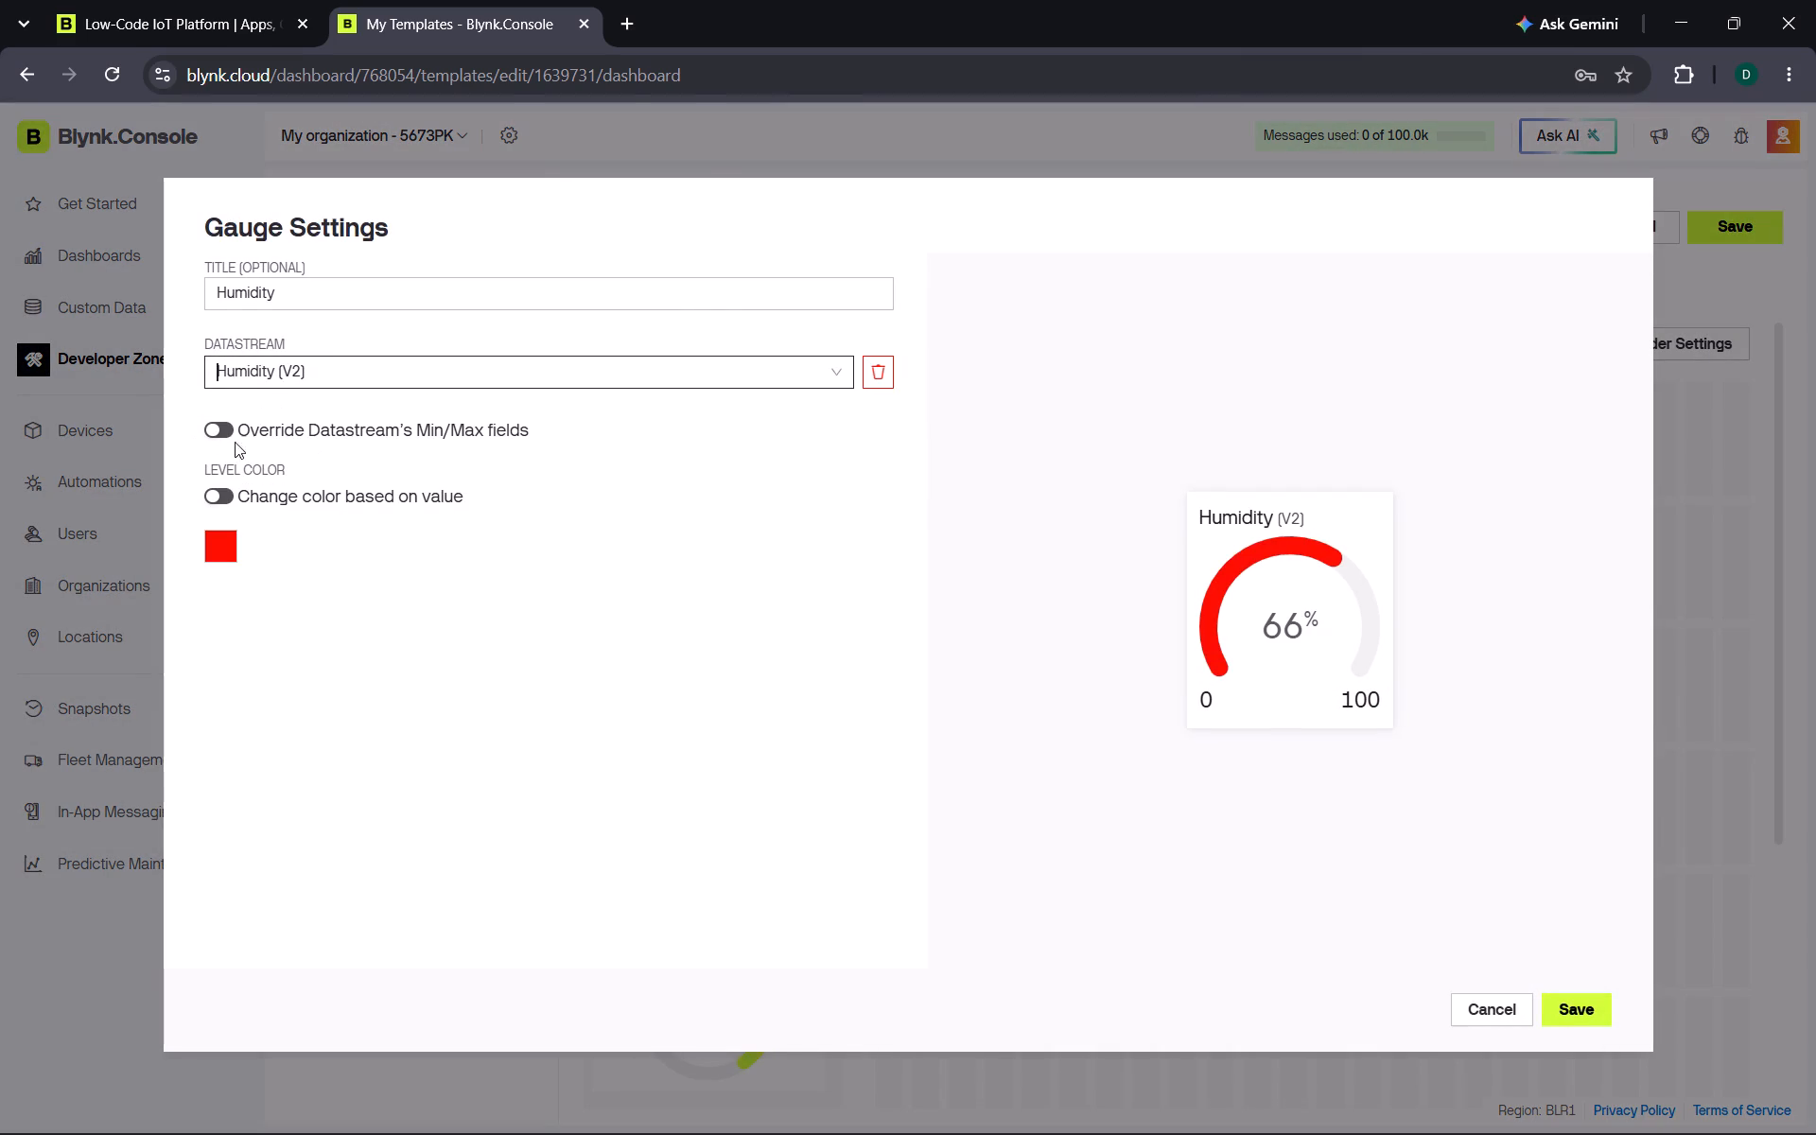
left_click(224, 497)
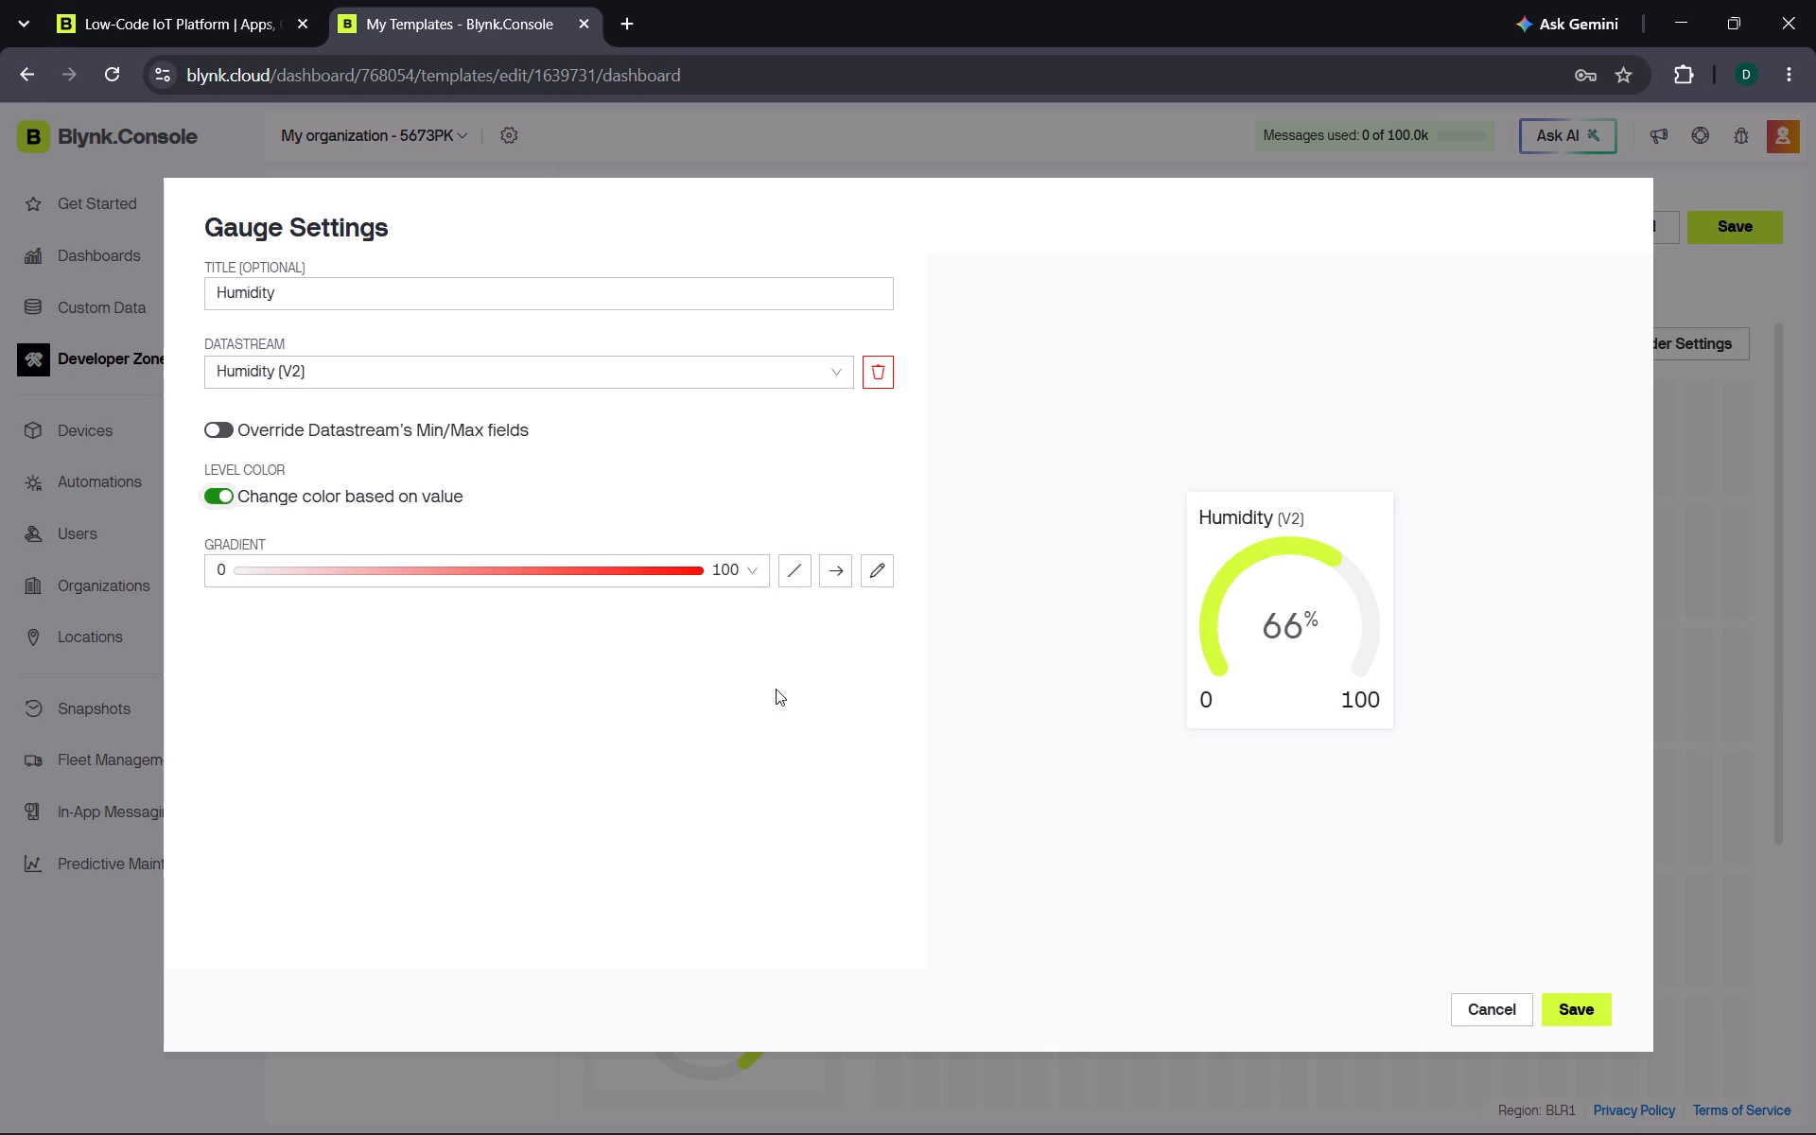
left_click(1557, 1003)
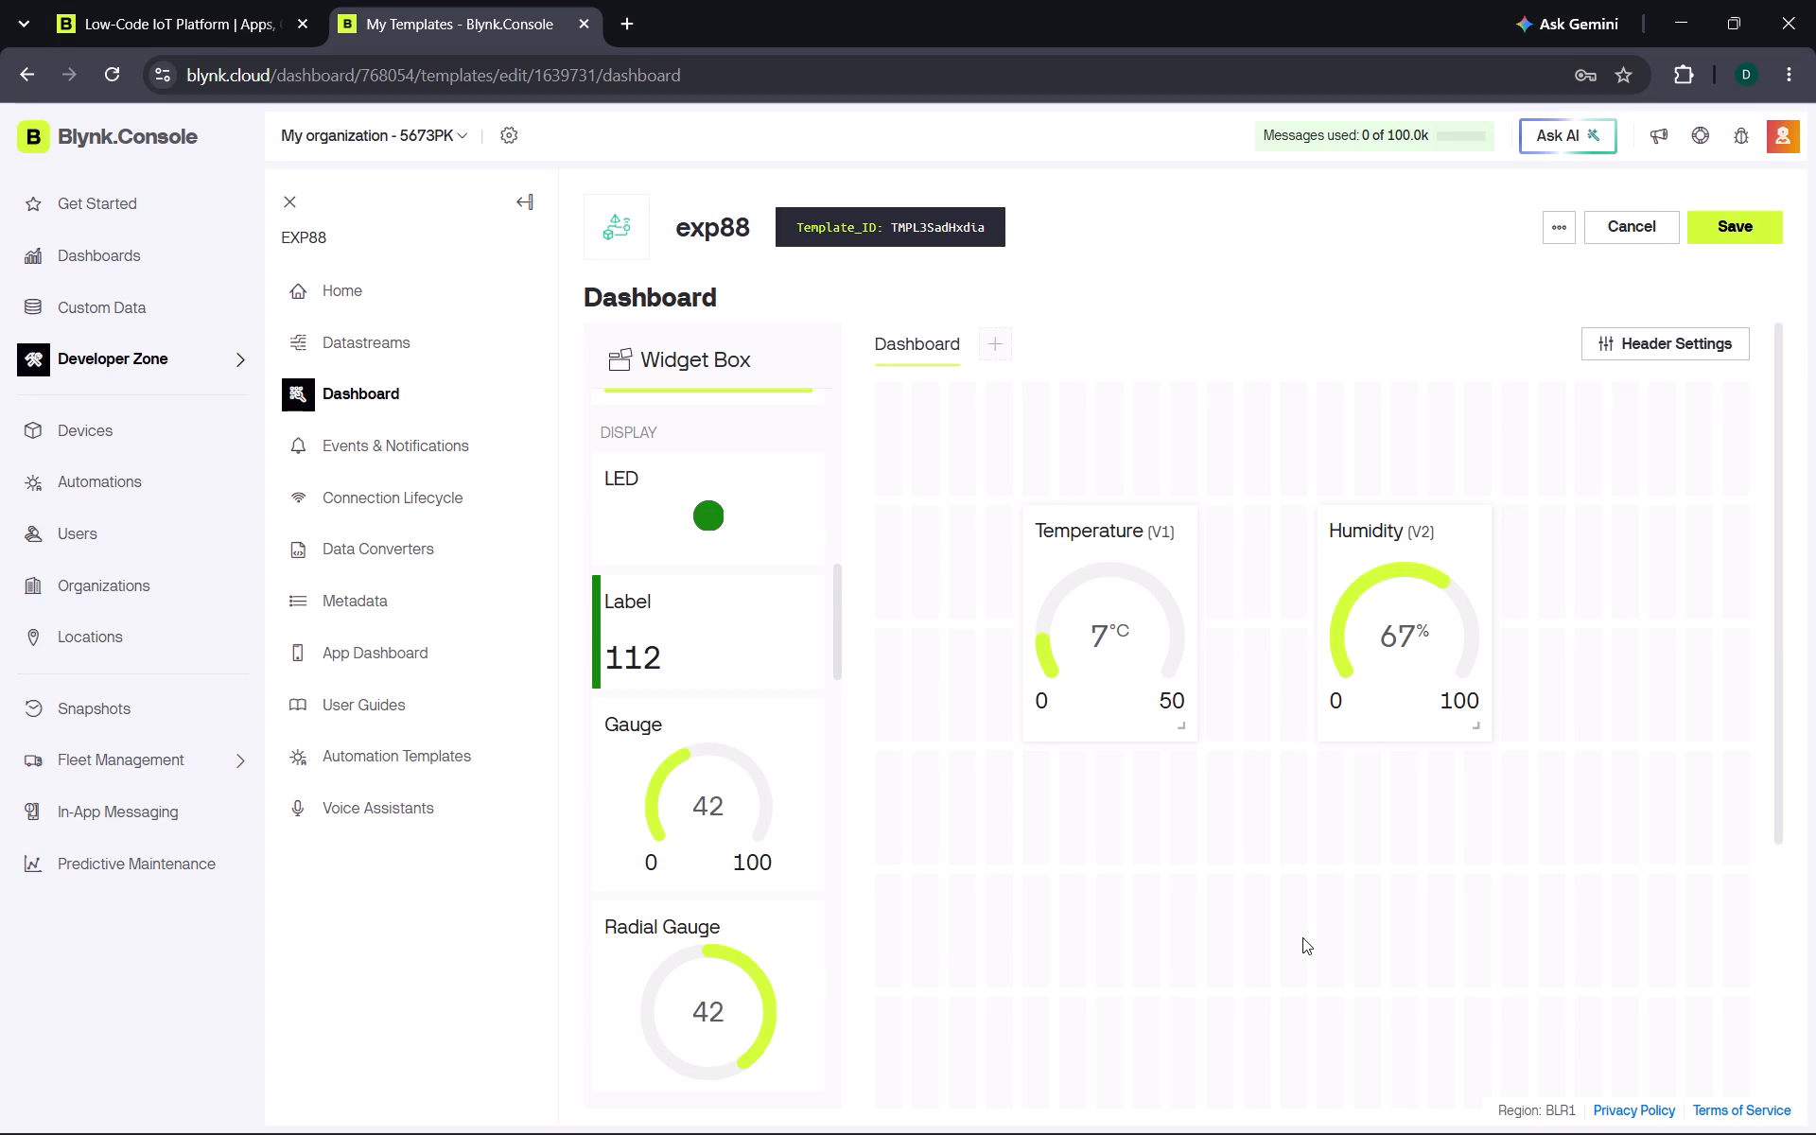
Save the exp88 template with its dashboard changes and finish editing.
left_click(1727, 221)
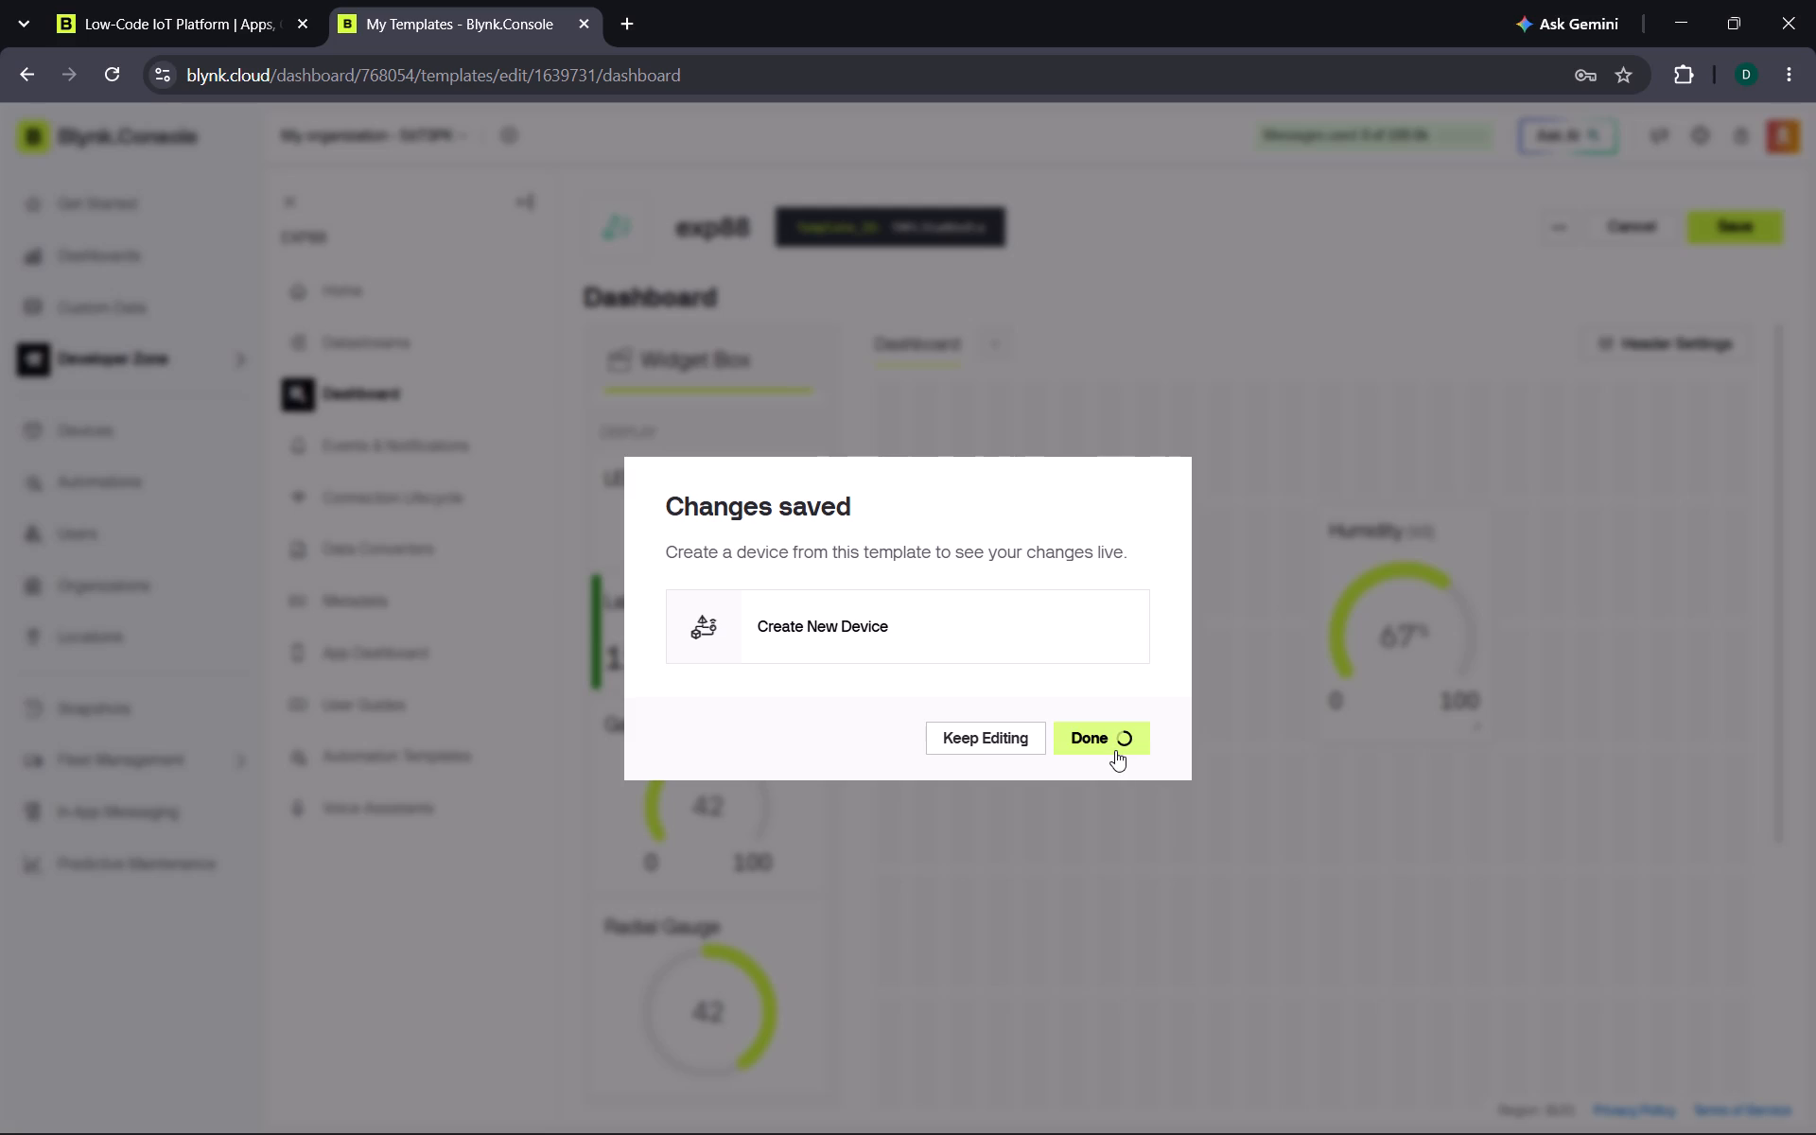
left_click(1115, 750)
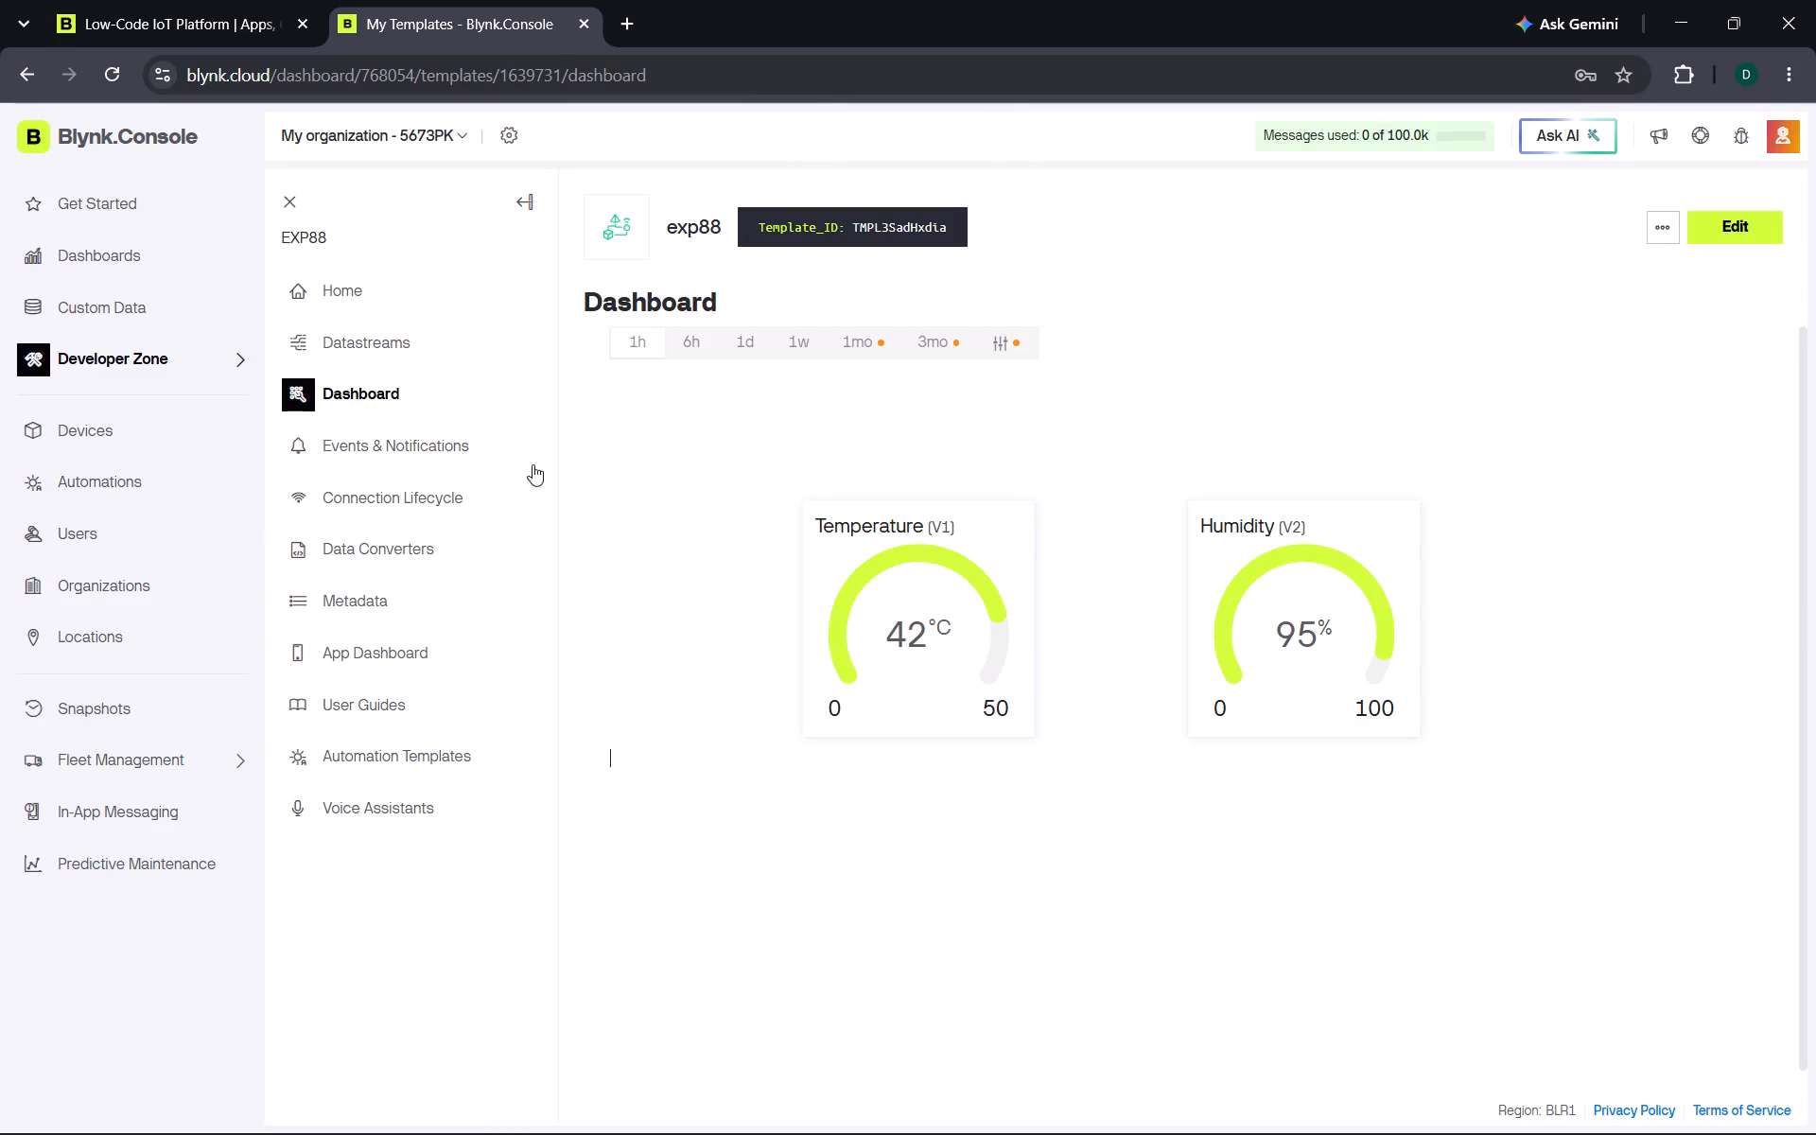
Create the template's first device from its home page, keeping the device name exp88.
left_click(403, 283)
left_click(707, 431)
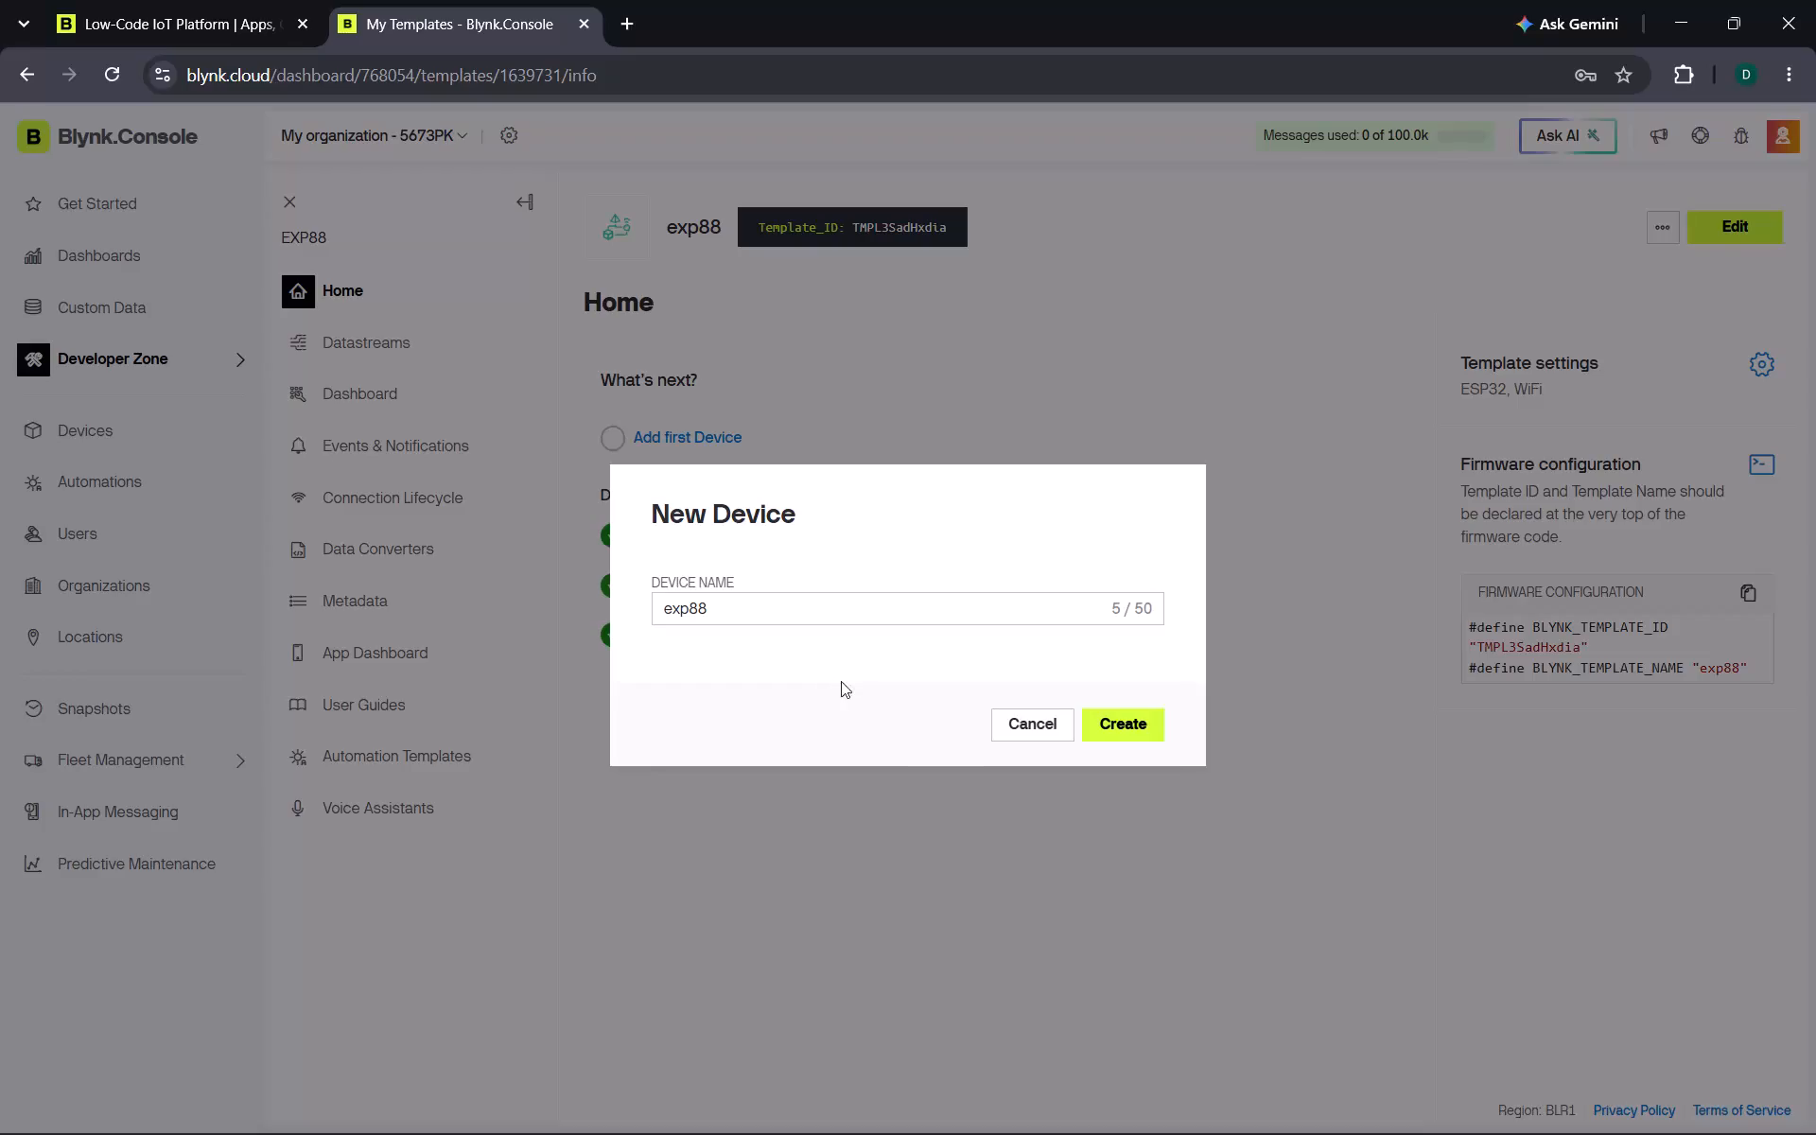
left_click(1144, 722)
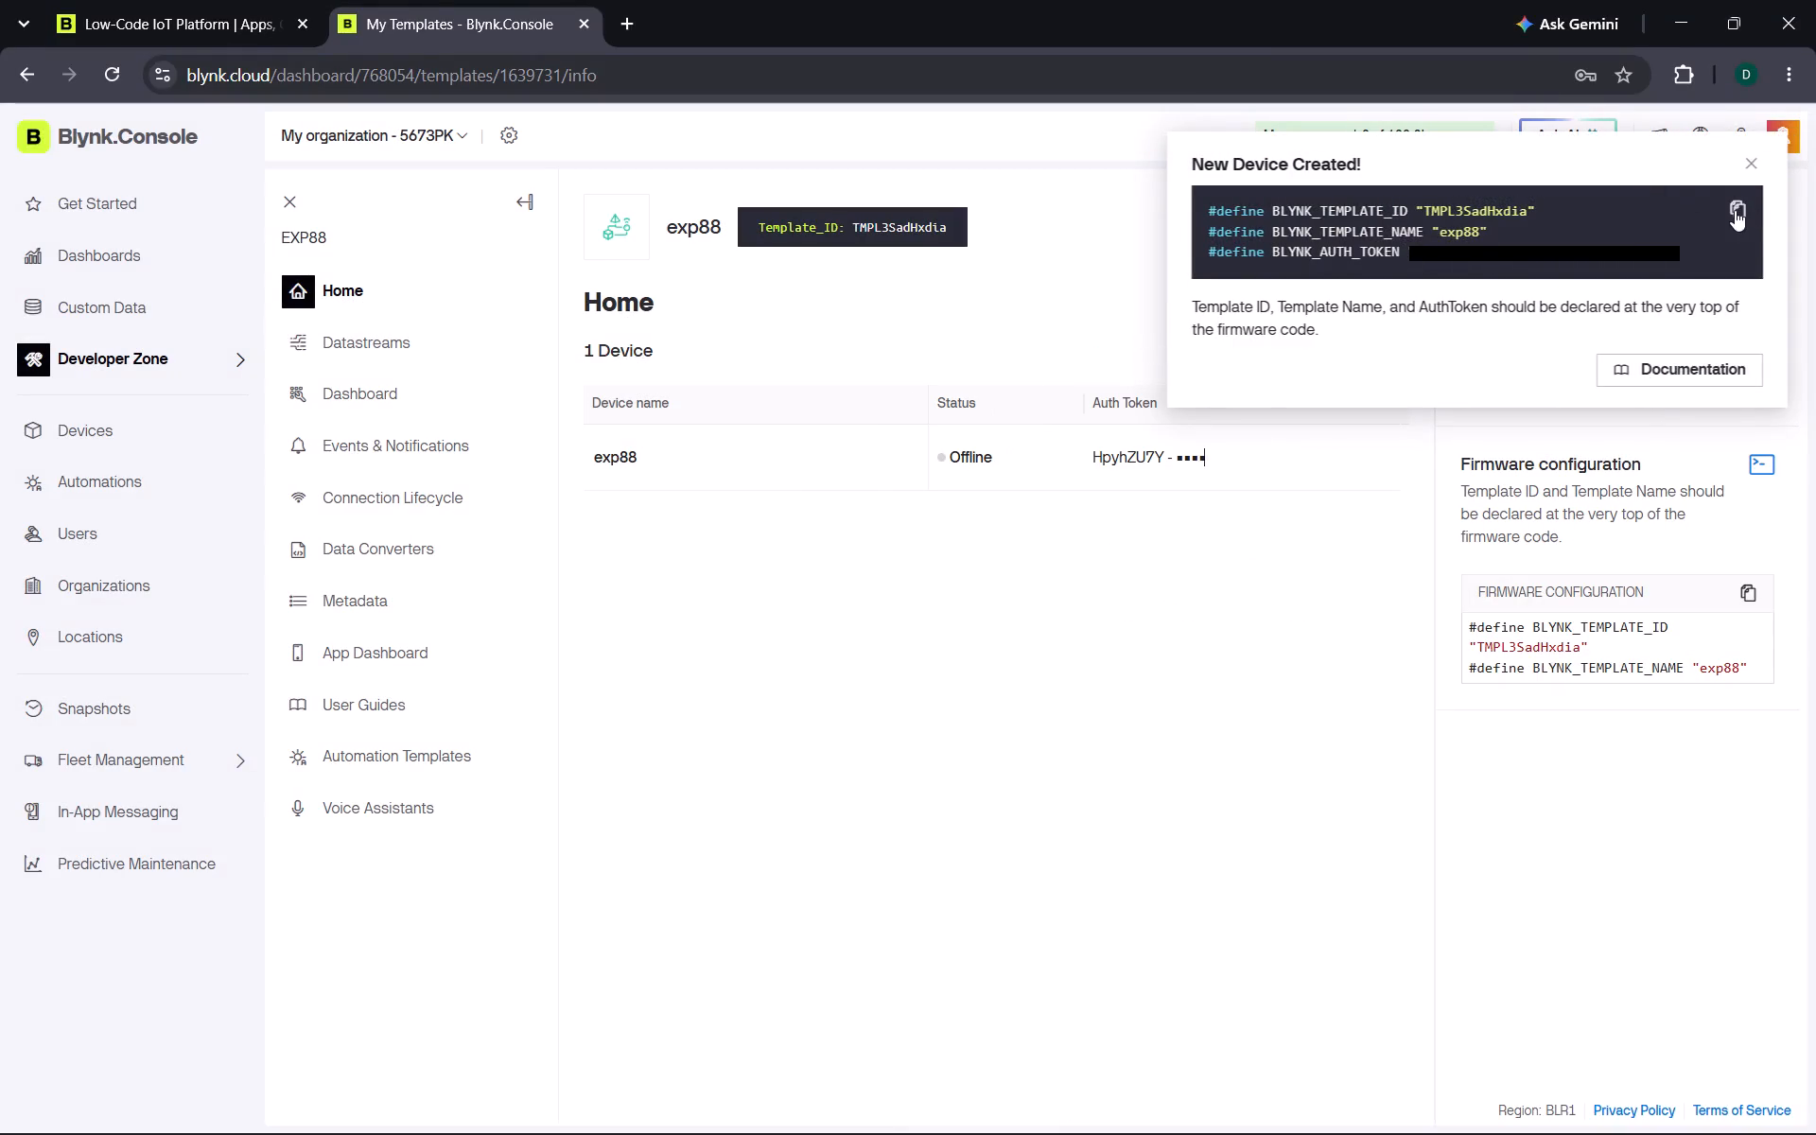
Copy the new device's firmware defines with the template ID, template name and auth token.
left_click(1735, 210)
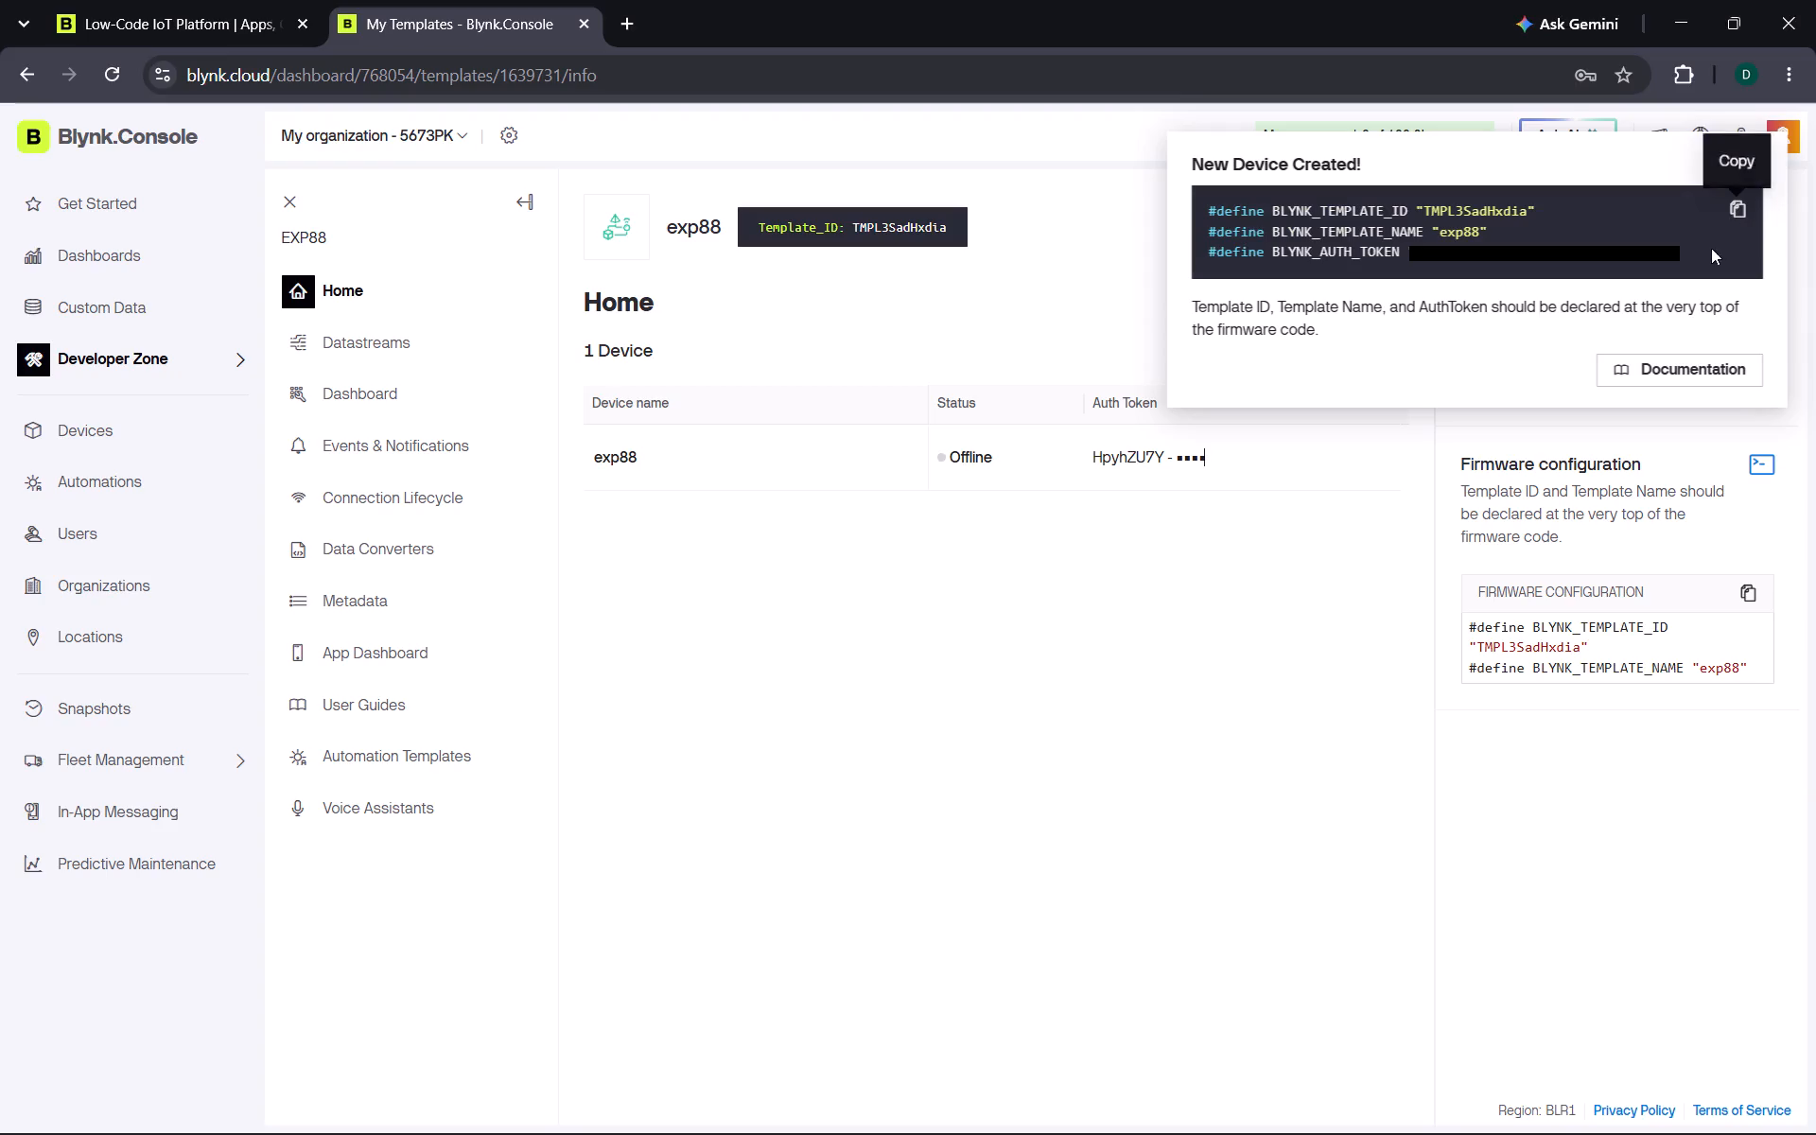
View the documentation offered for the new device, then close it and return to the template.
left_click(1688, 369)
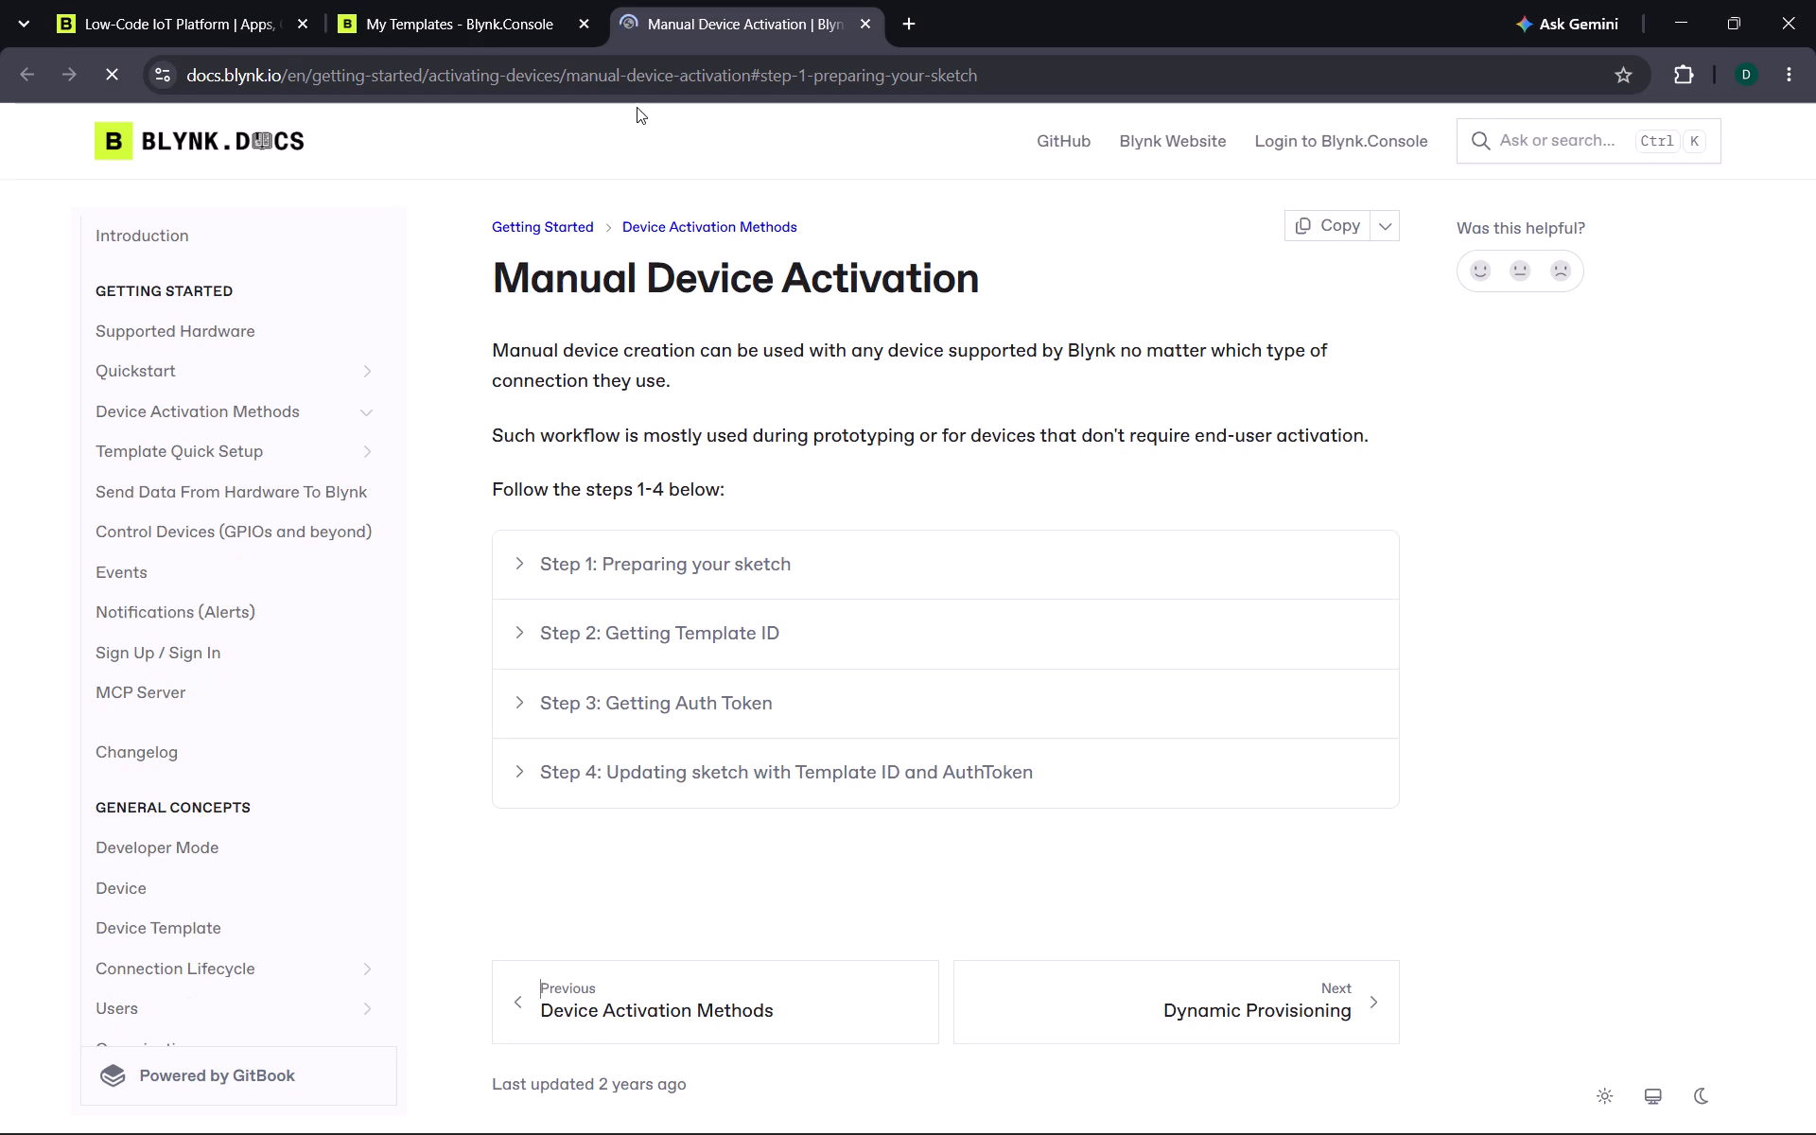
left_click(859, 29)
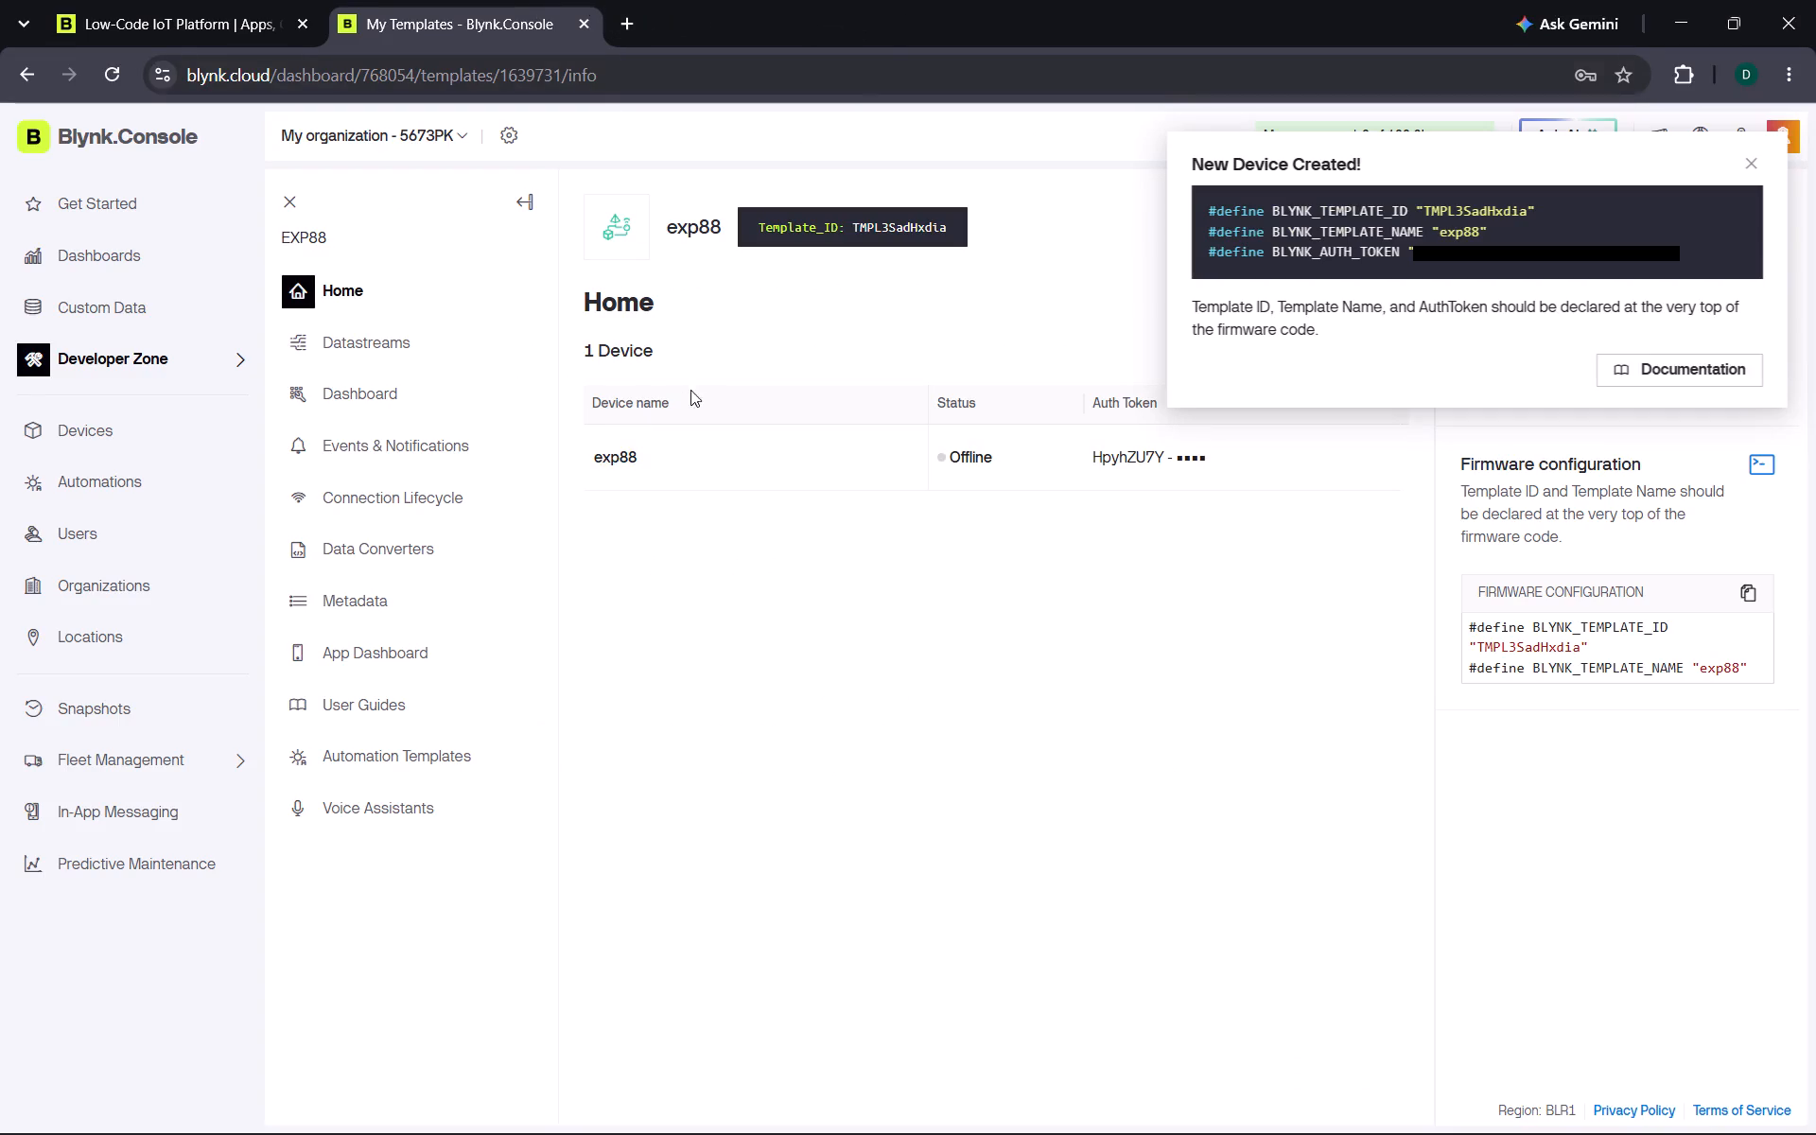
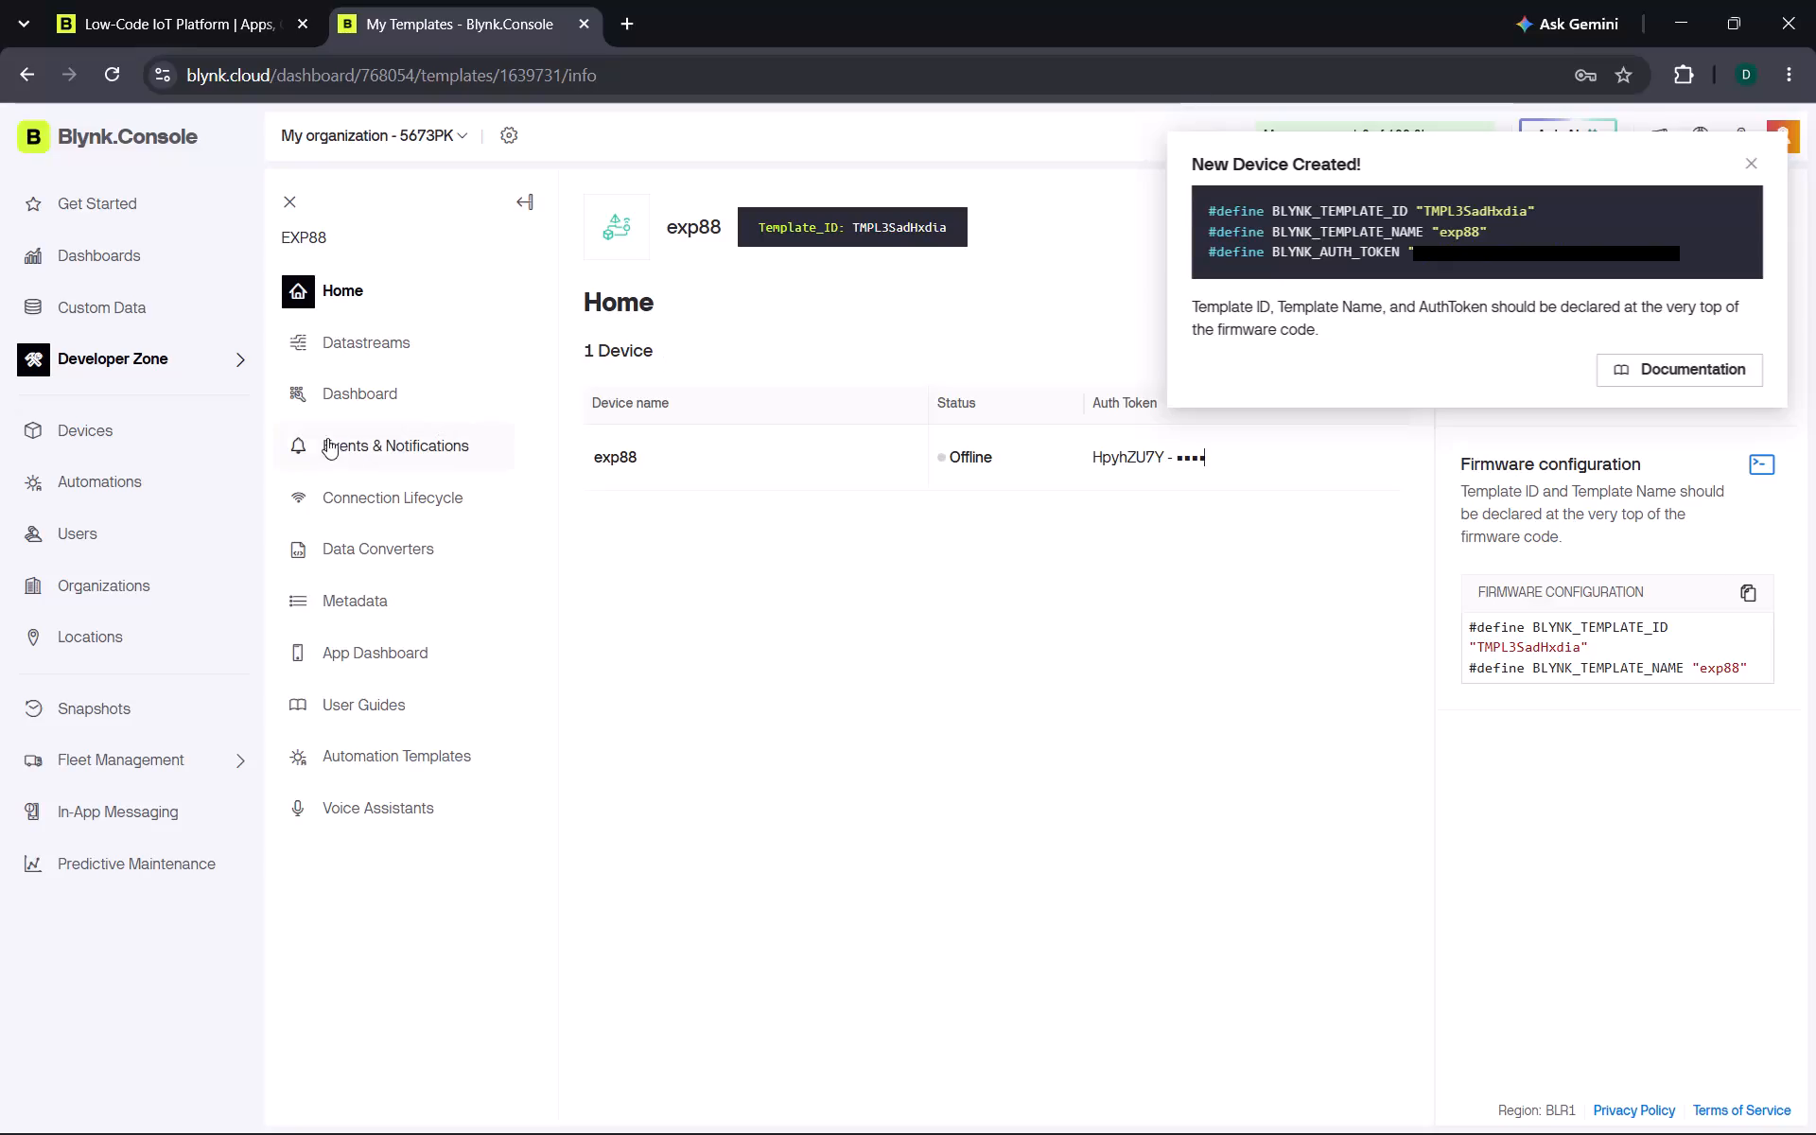
Dismiss the new device notice and open the exp88 template's dashboard for editing.
left_click(363, 384)
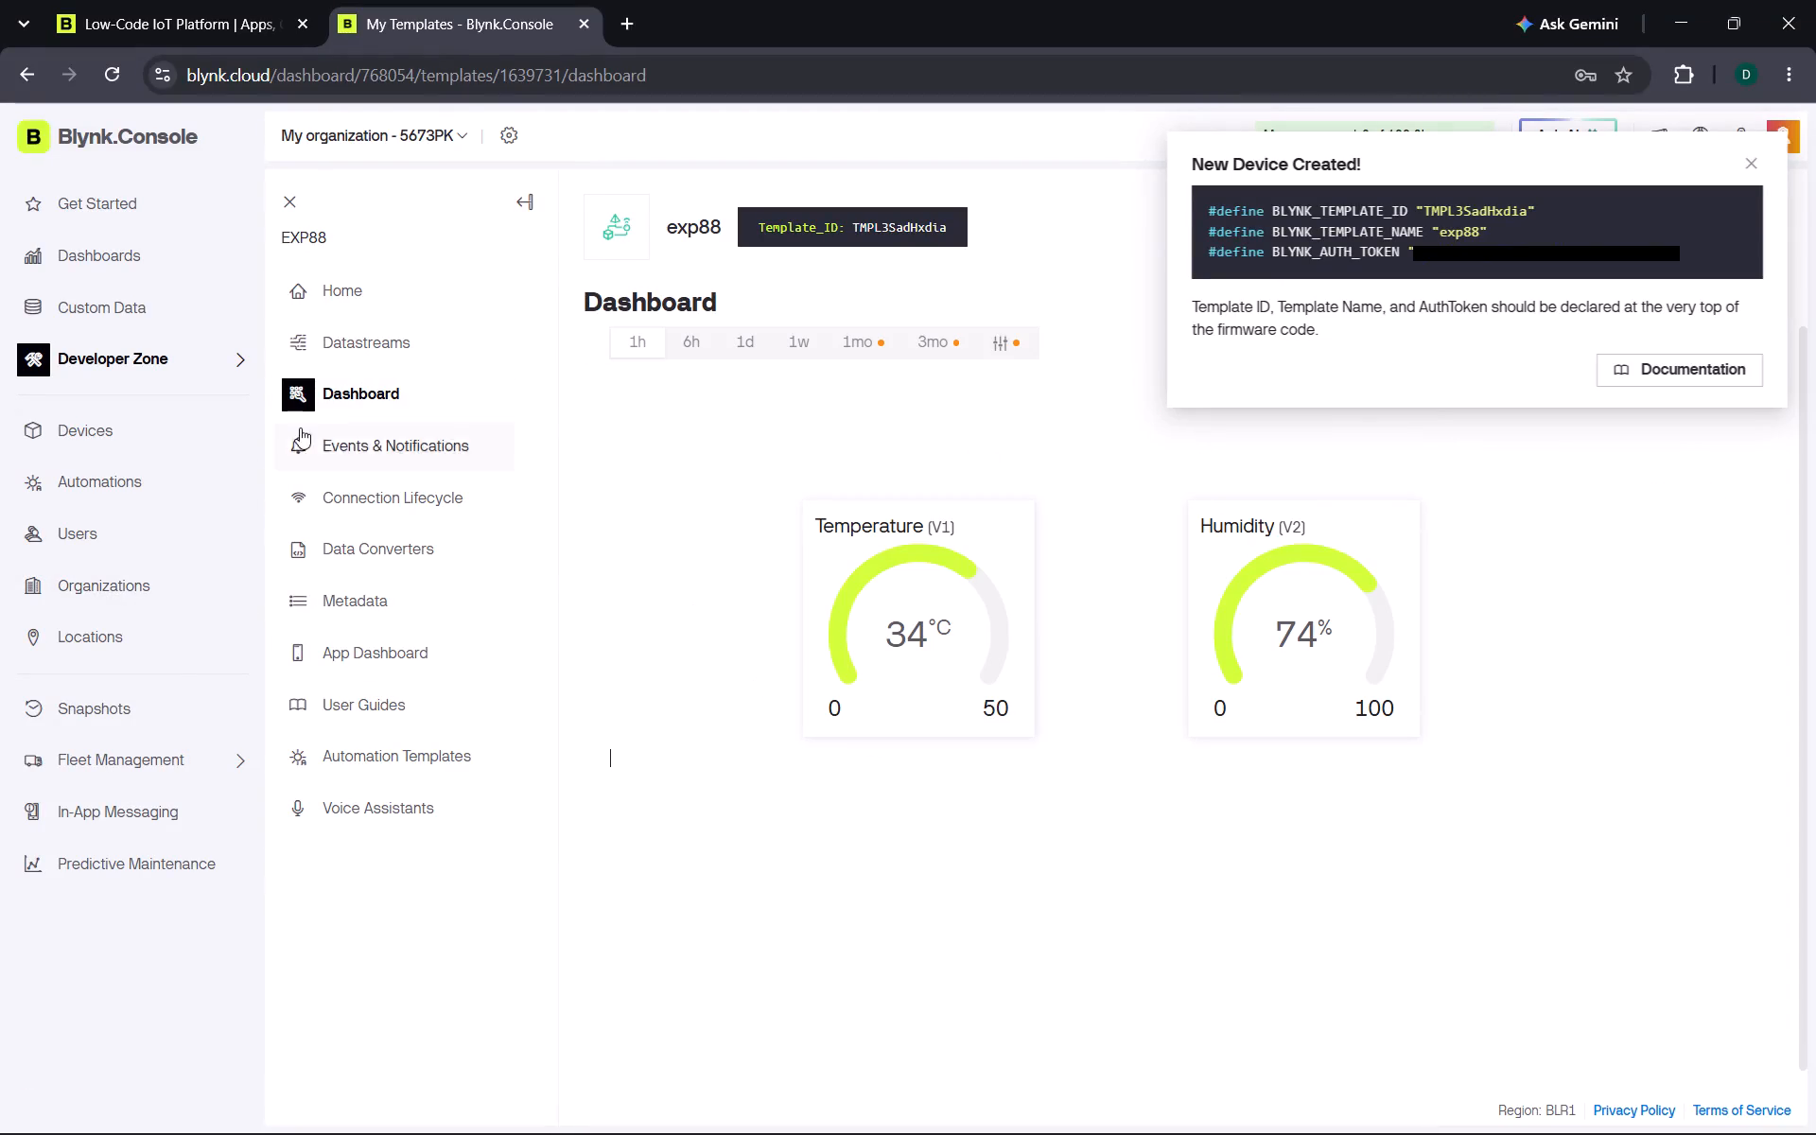
left_click(379, 406)
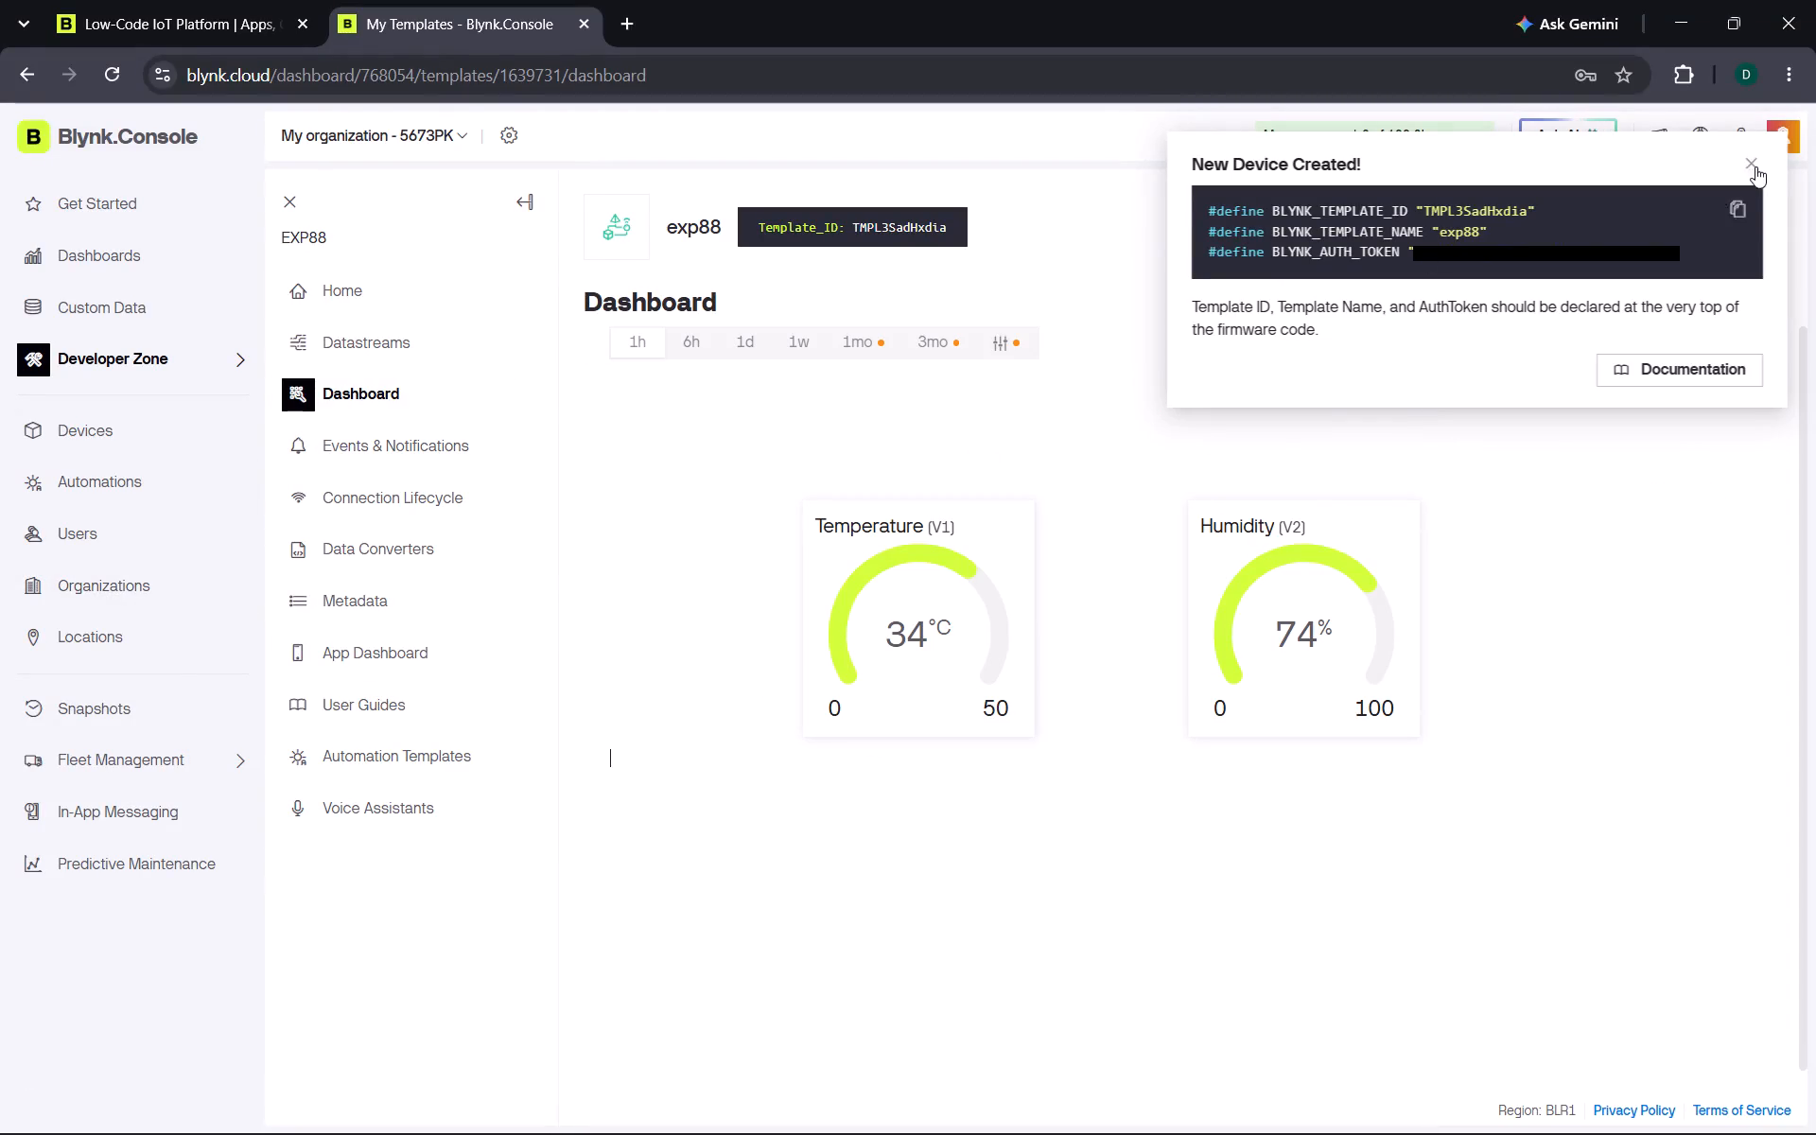
left_click(1760, 163)
left_click(1723, 224)
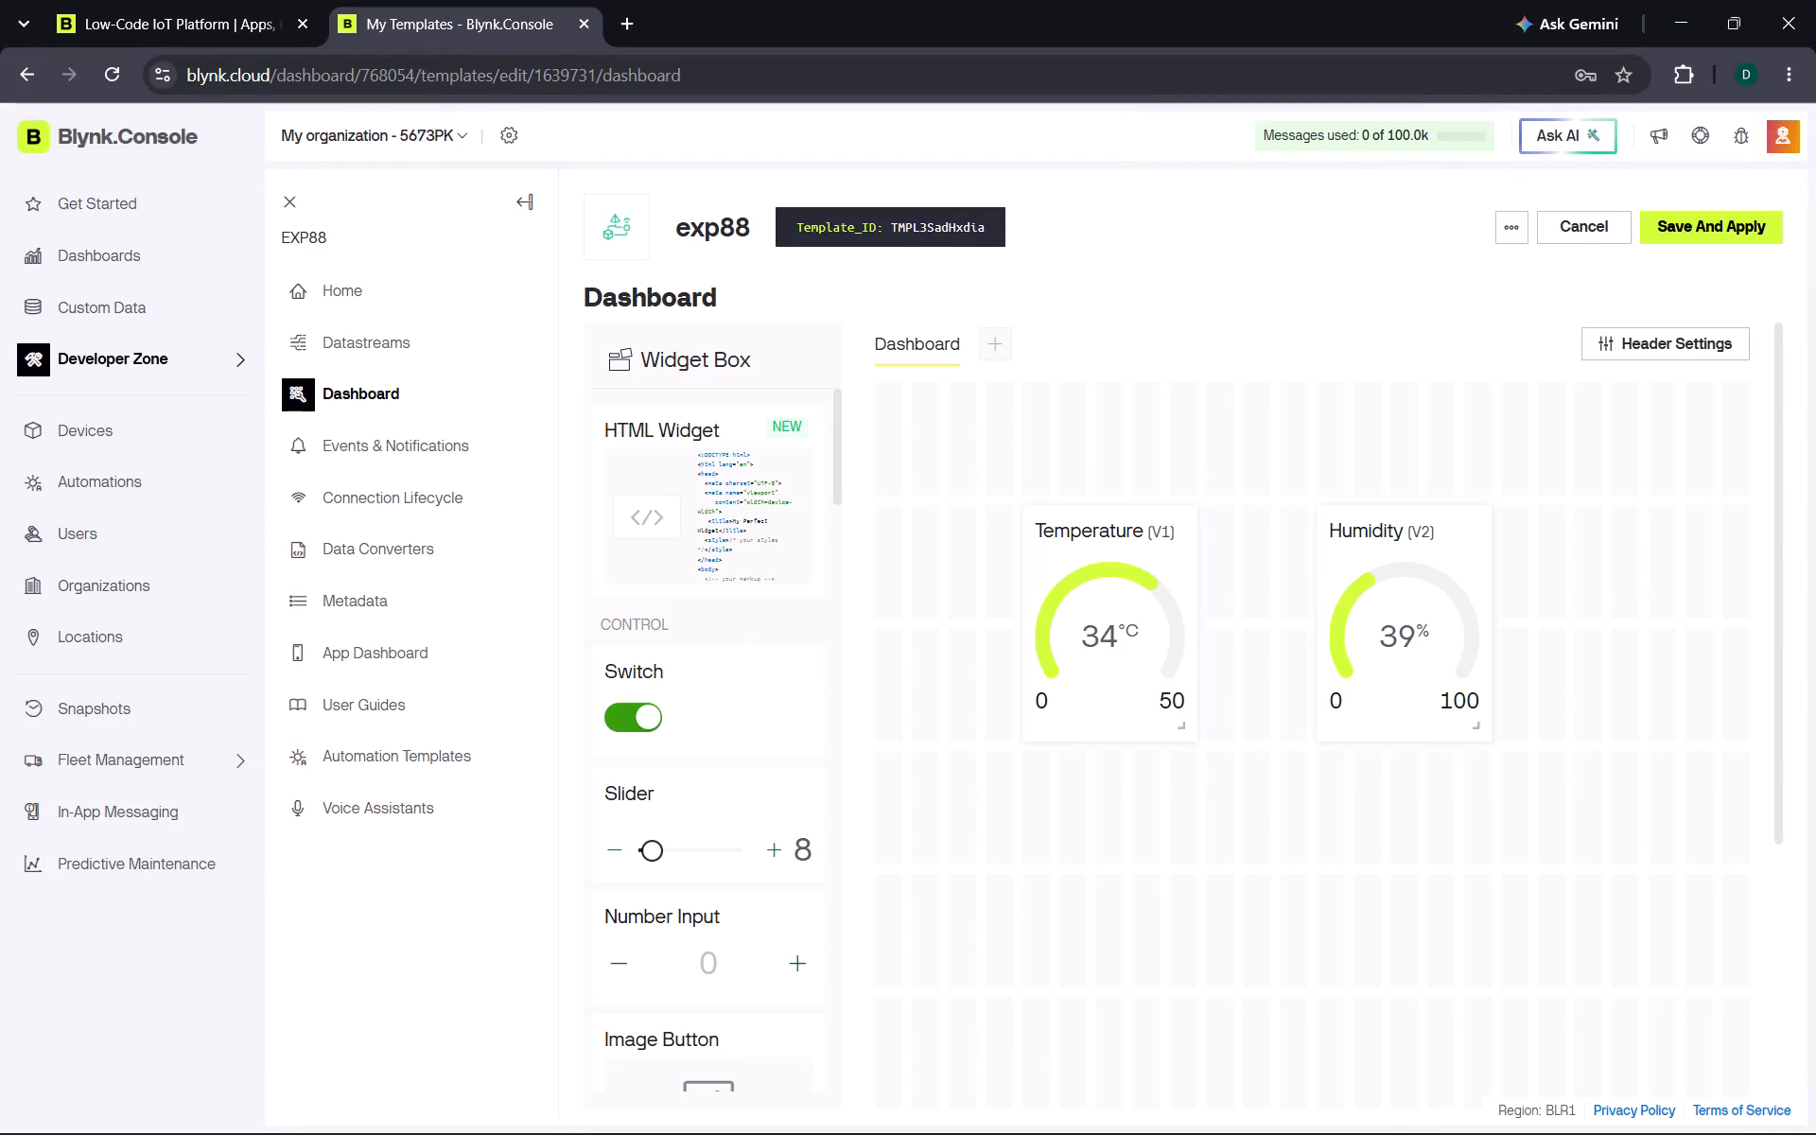
Add two Radial Gauge widgets to the dashboard, one below the Temperature gauge and one below the Humidity gauge.
scroll(737, 749, "down", 14)
scroll(730, 725, "up", 2)
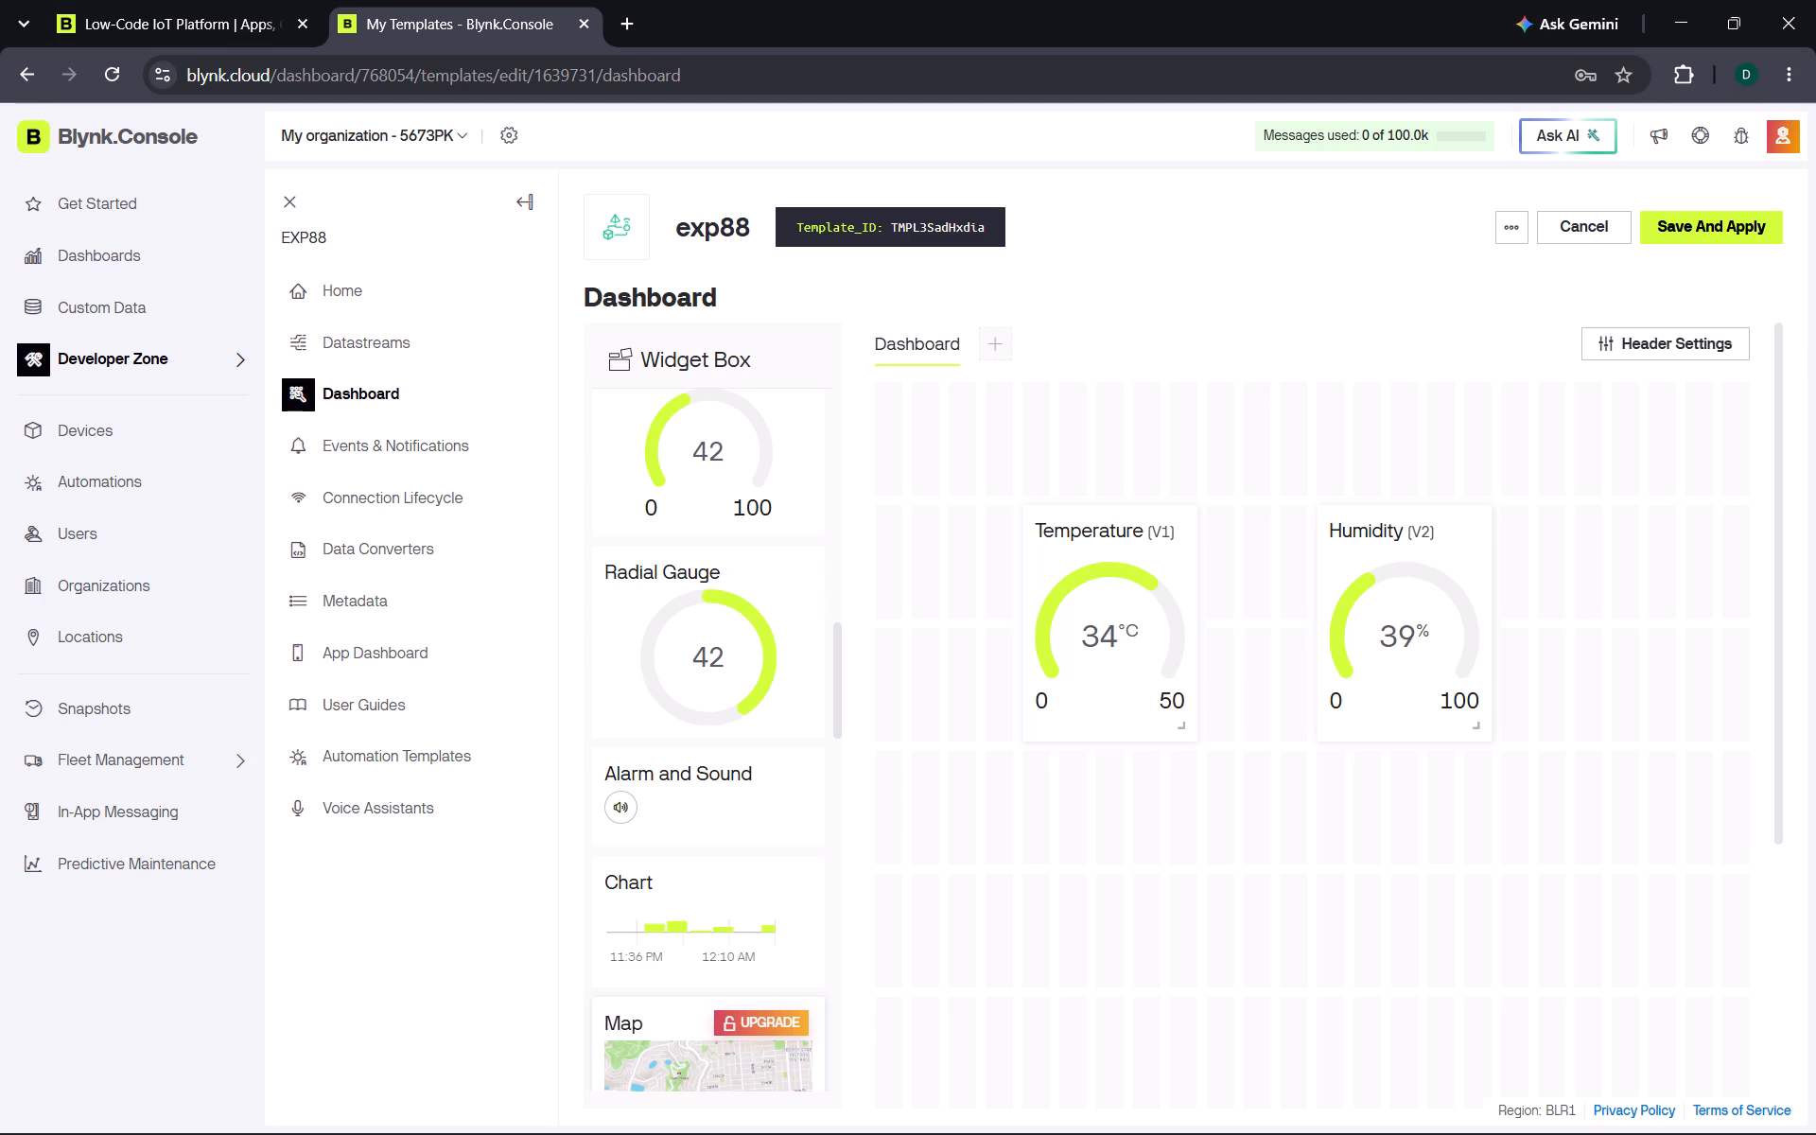
left_click_drag(701, 623, 1235, 478)
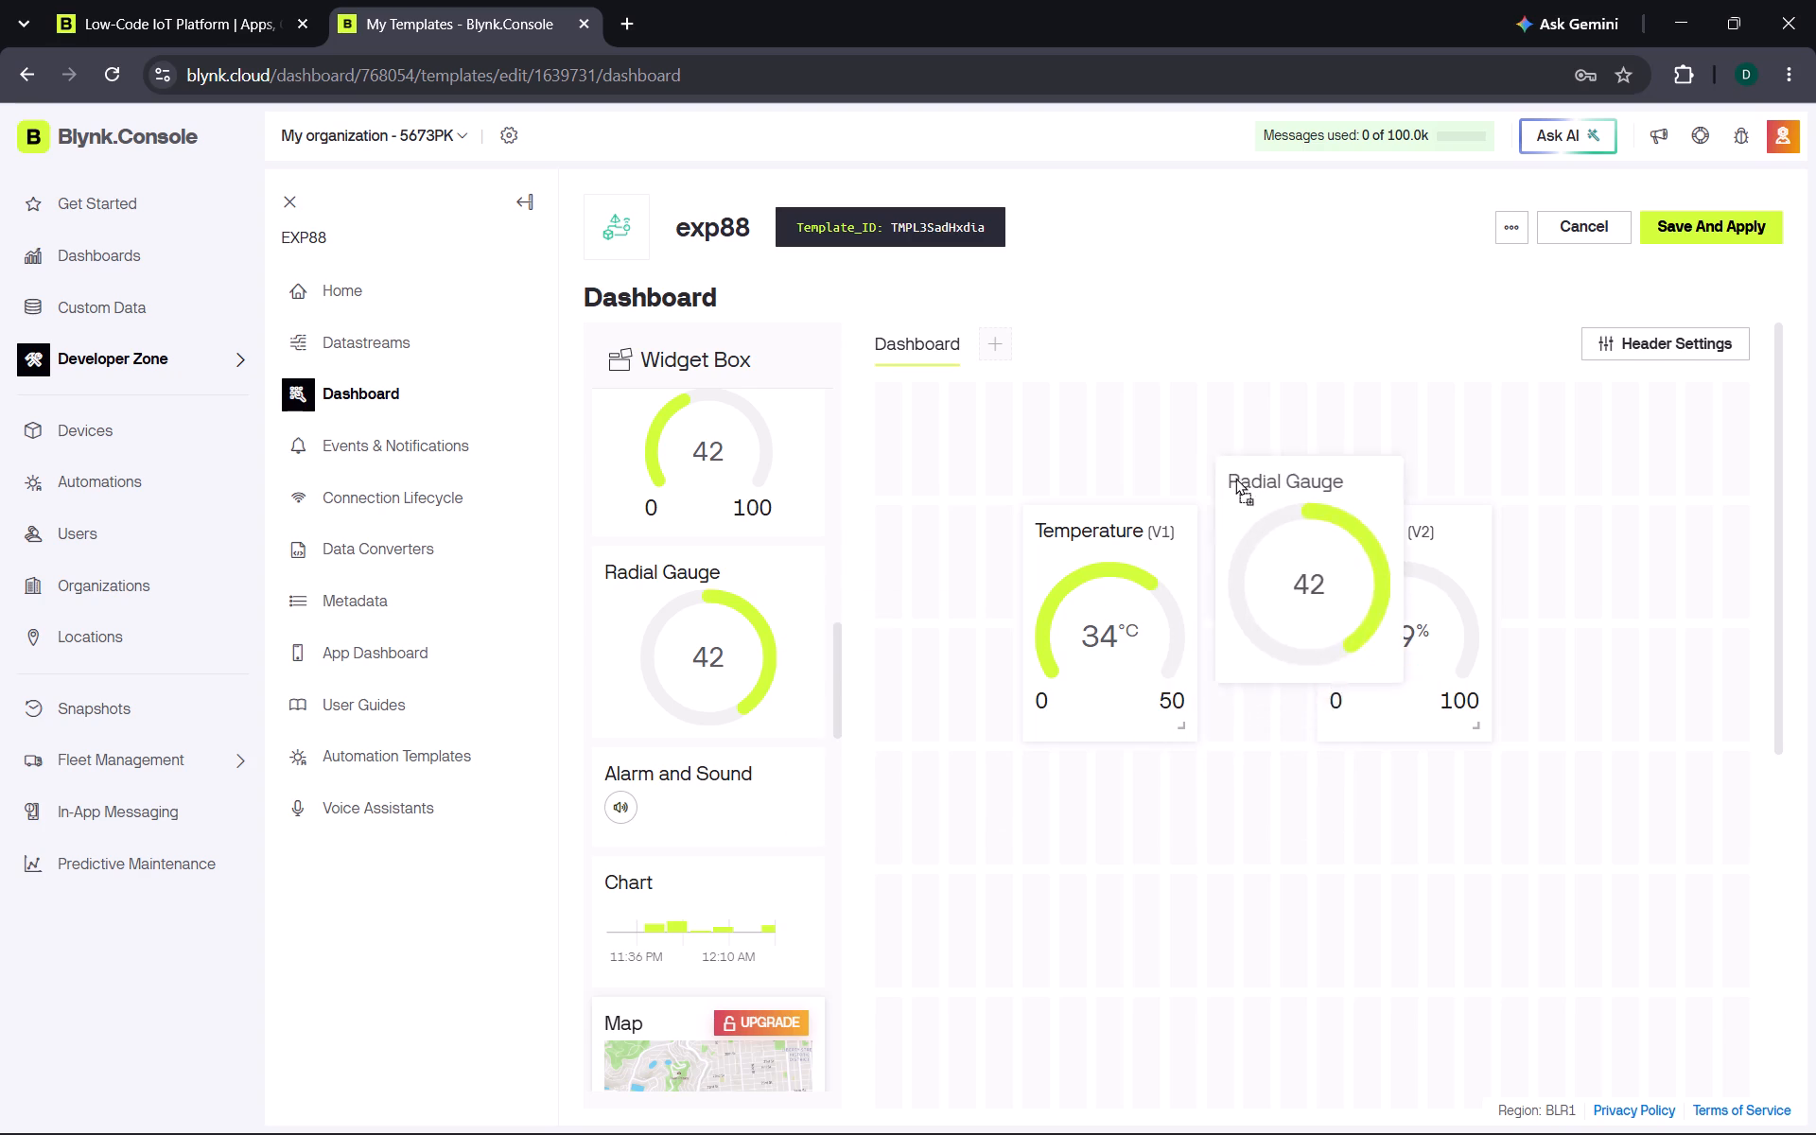
left_click_drag(1235, 478, 1010, 798)
left_click_drag(703, 647, 992, 796)
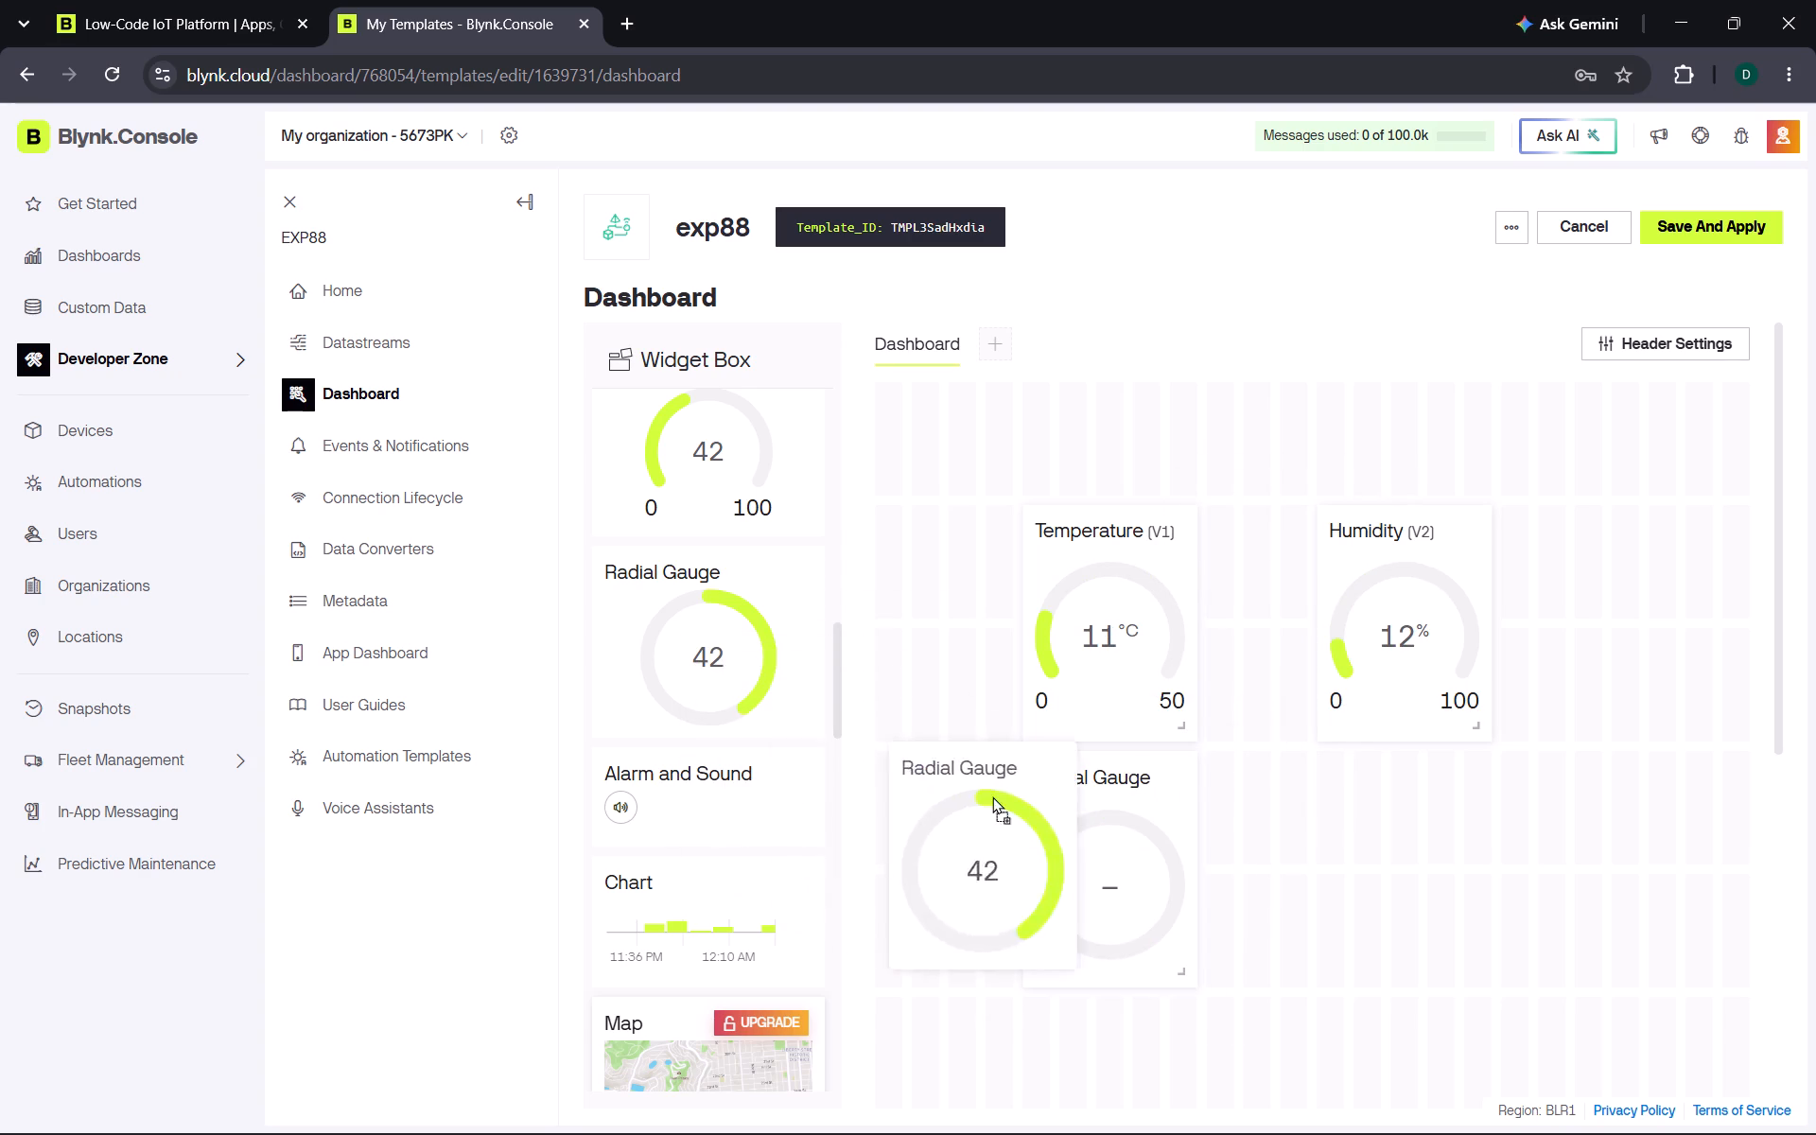
left_click_drag(992, 796, 1312, 816)
left_click_drag(1379, 931, 1364, 858)
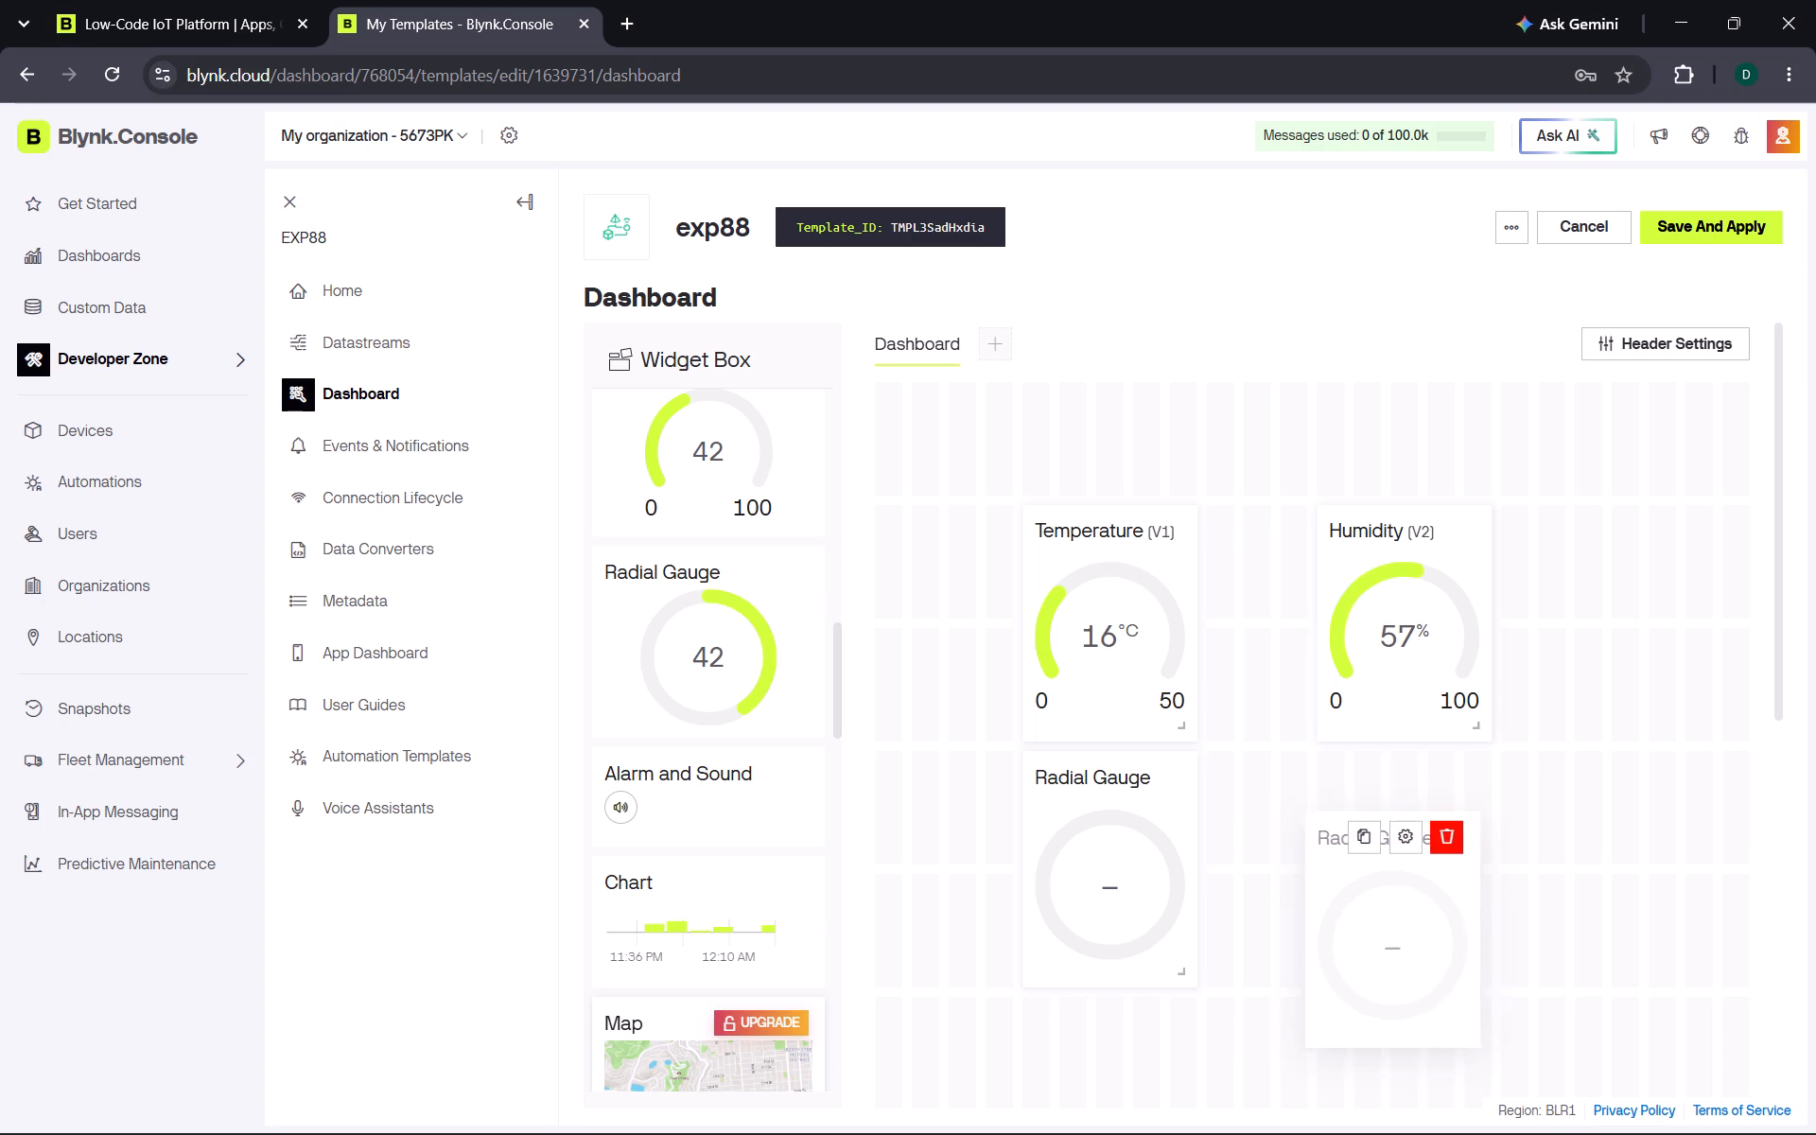
left_click_drag(1364, 858, 1361, 833)
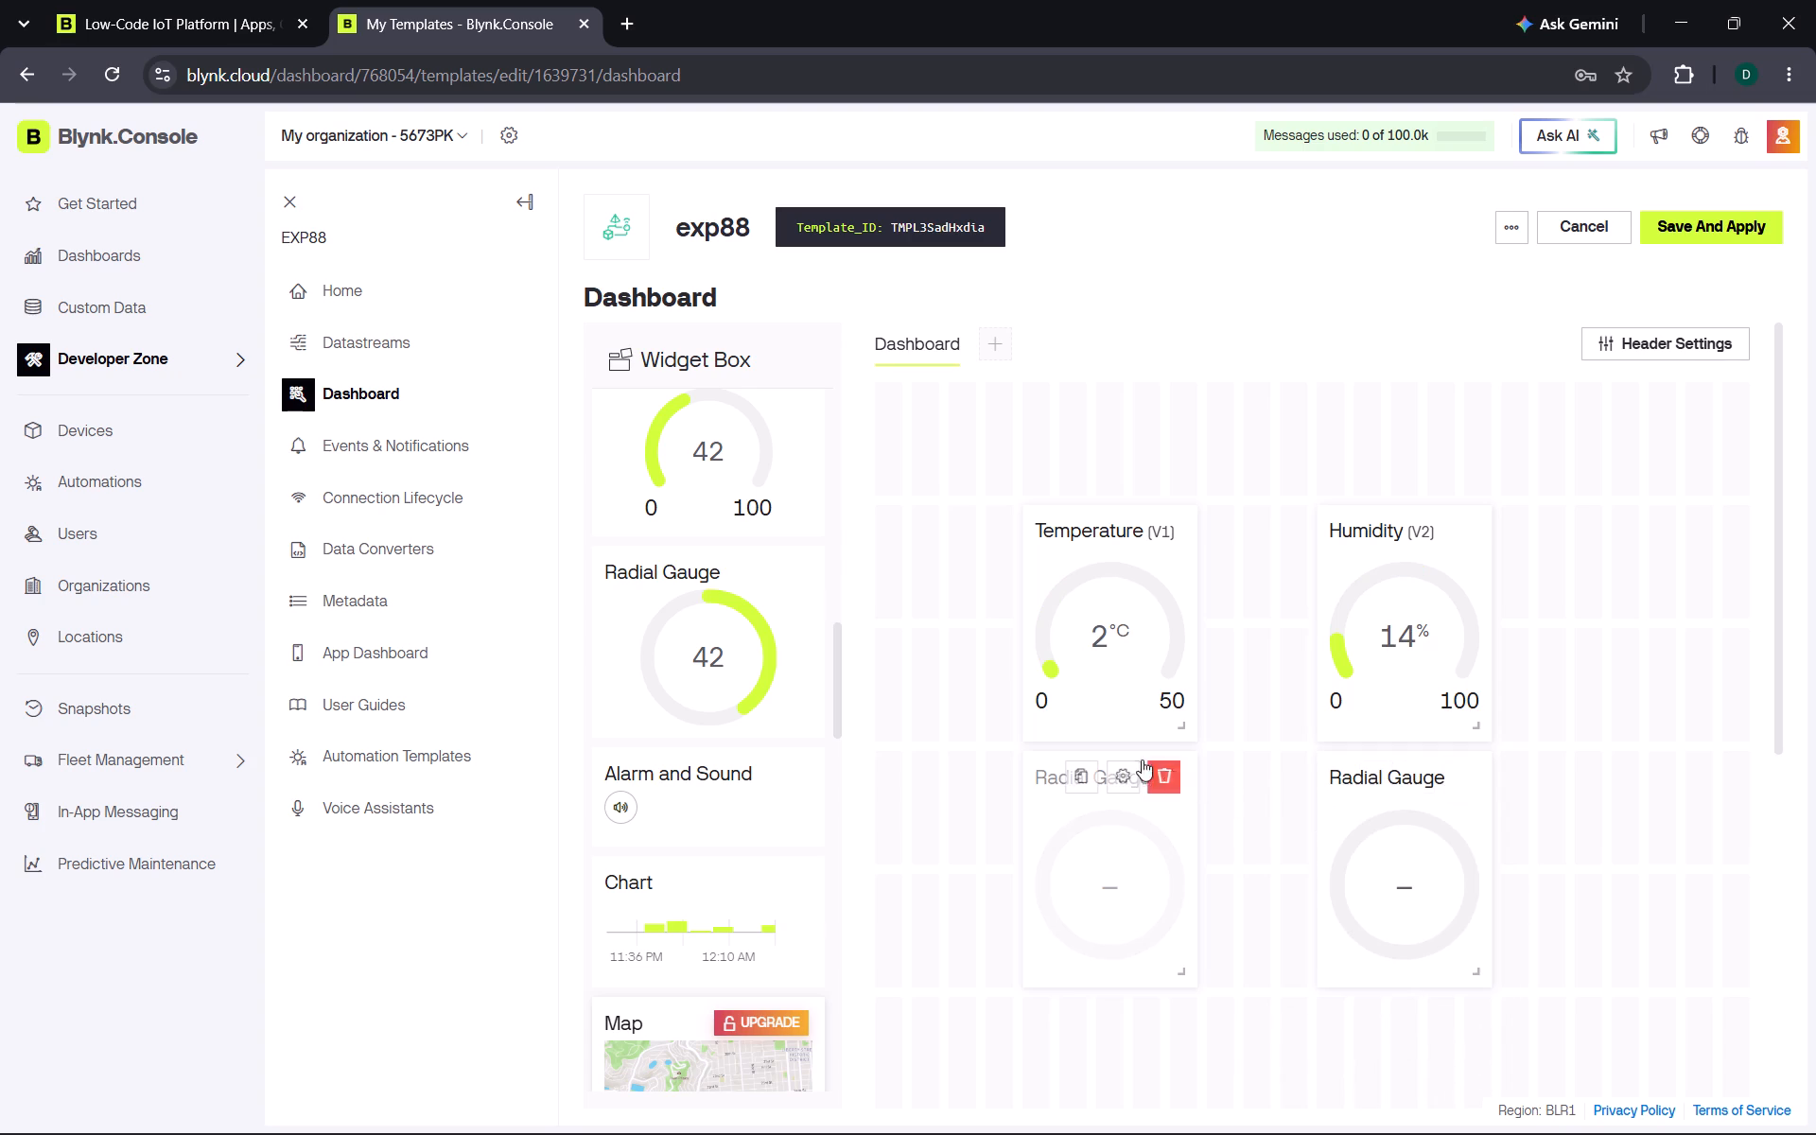
Link the radial gauge below the Temperature gauge to the Temperature (V1) datastream, enable value-based level color and save its settings.
left_click(1125, 782)
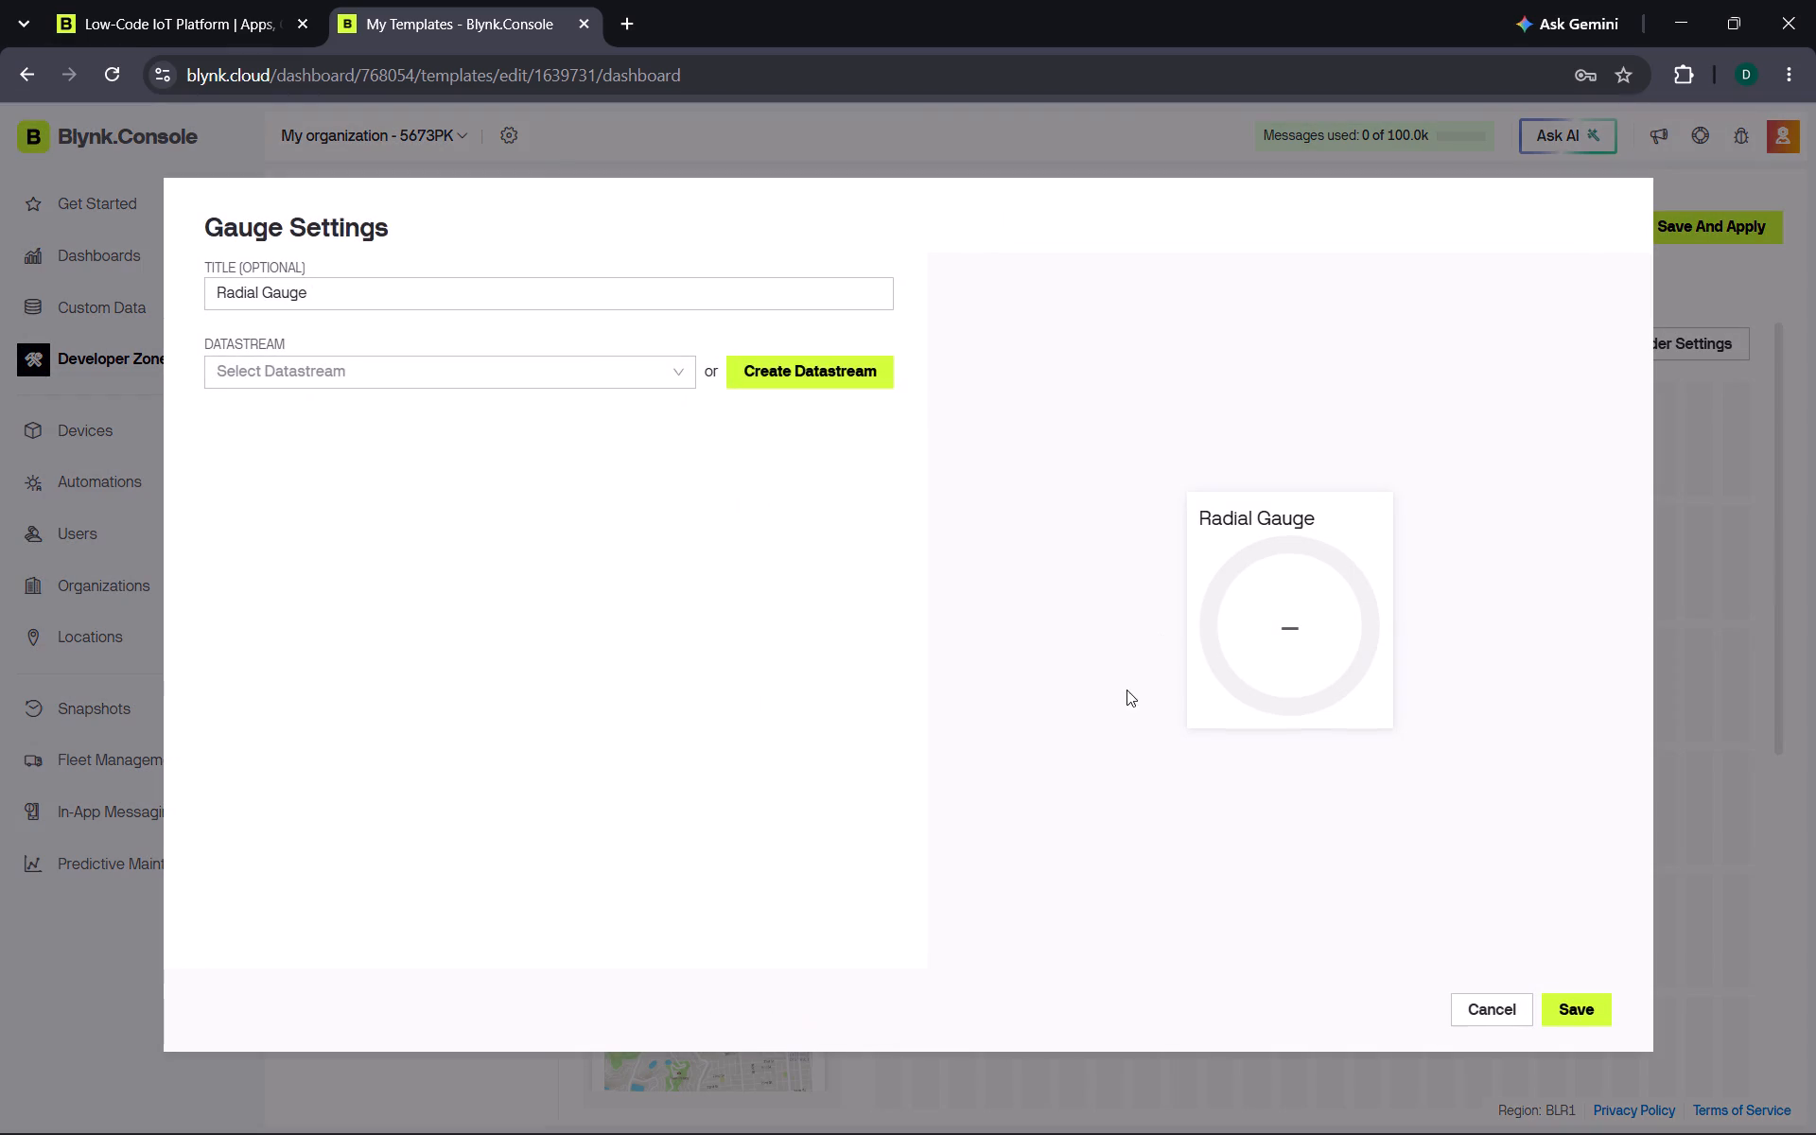
left_click(441, 390)
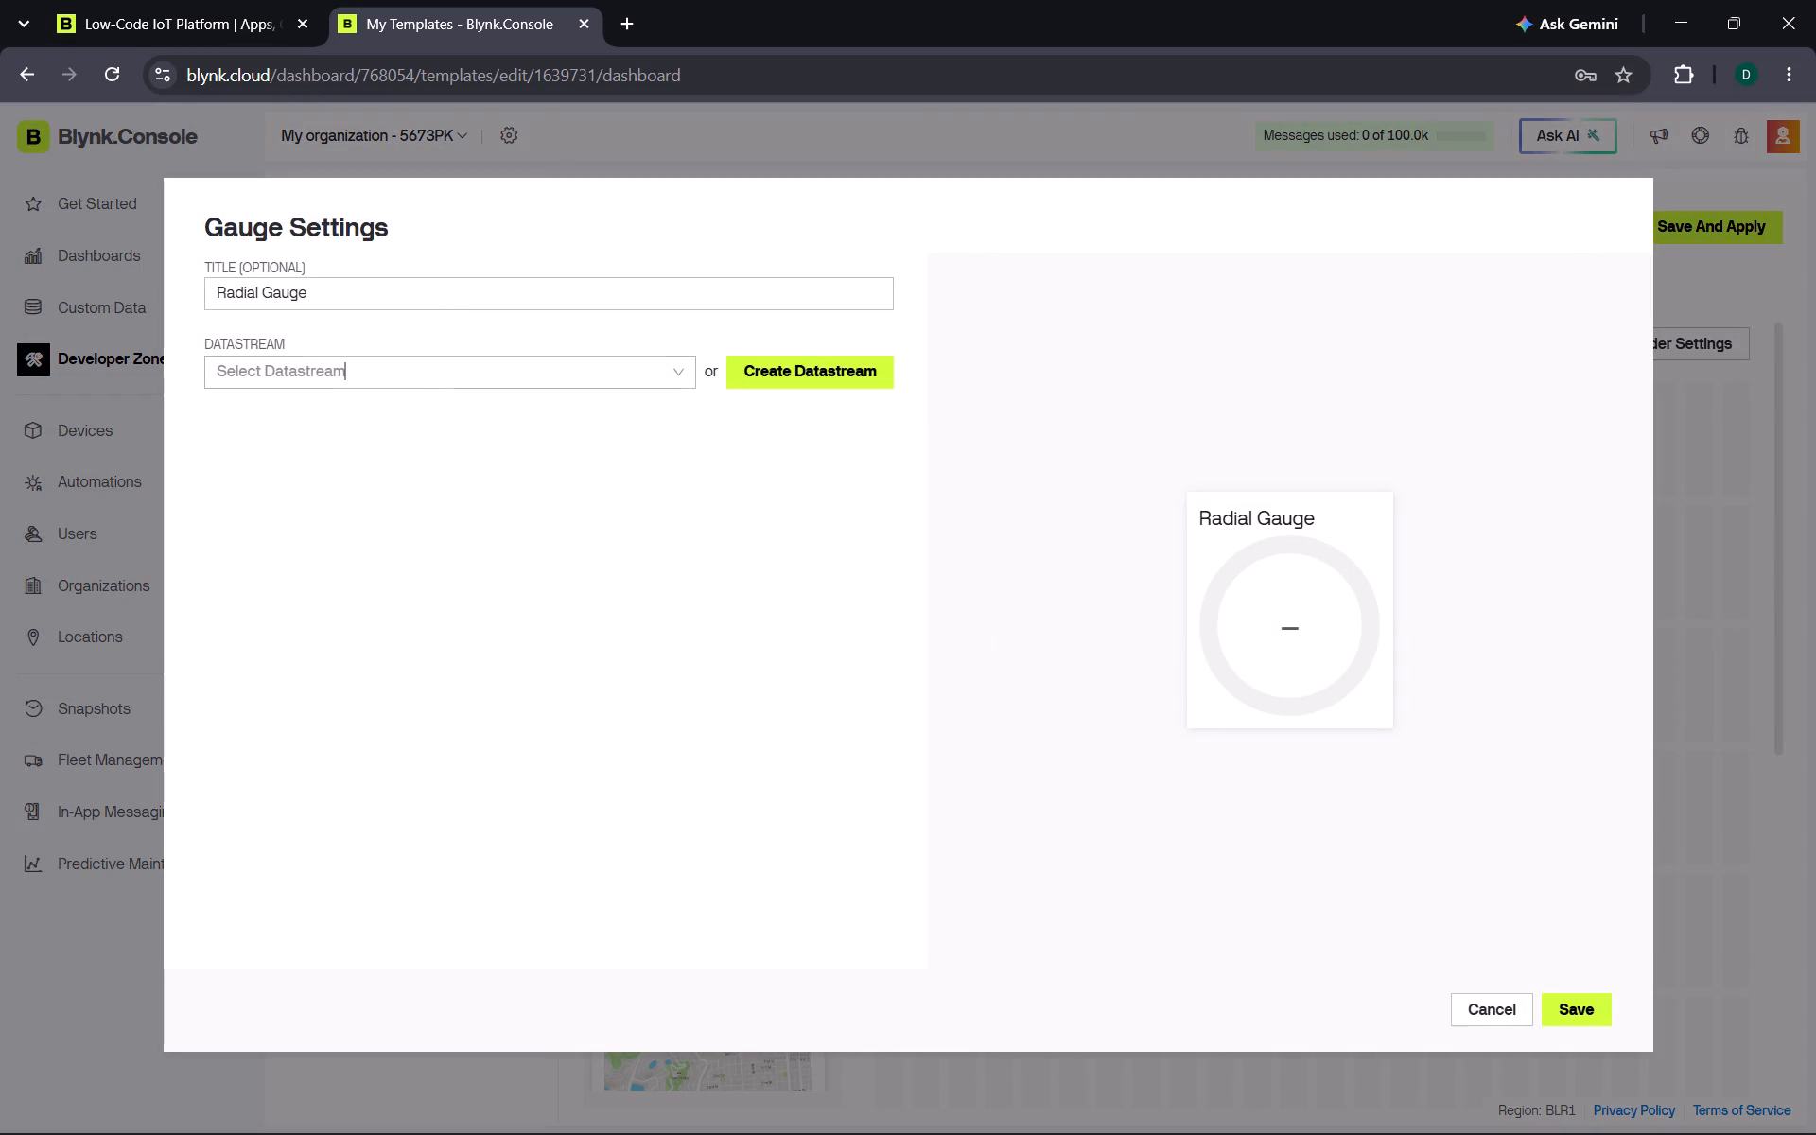
left_click(444, 379)
left_click(484, 416)
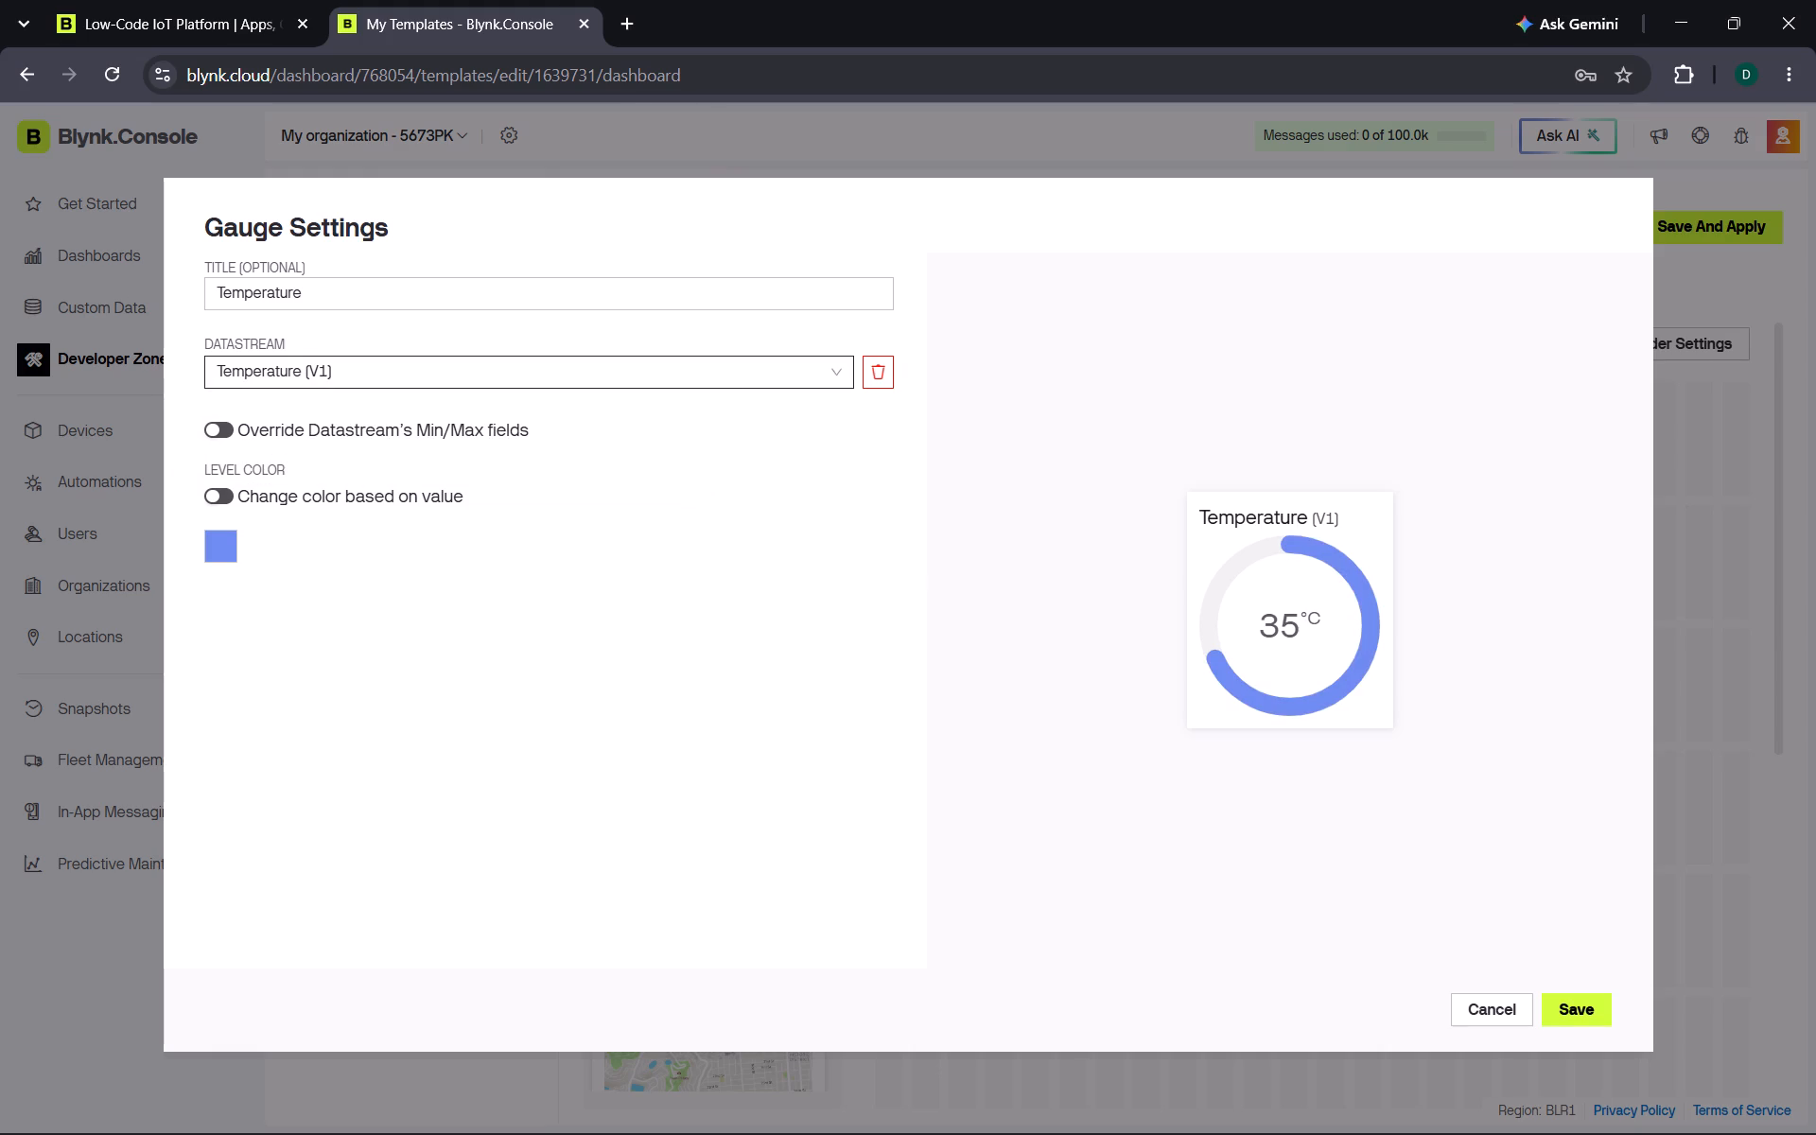
left_click(227, 501)
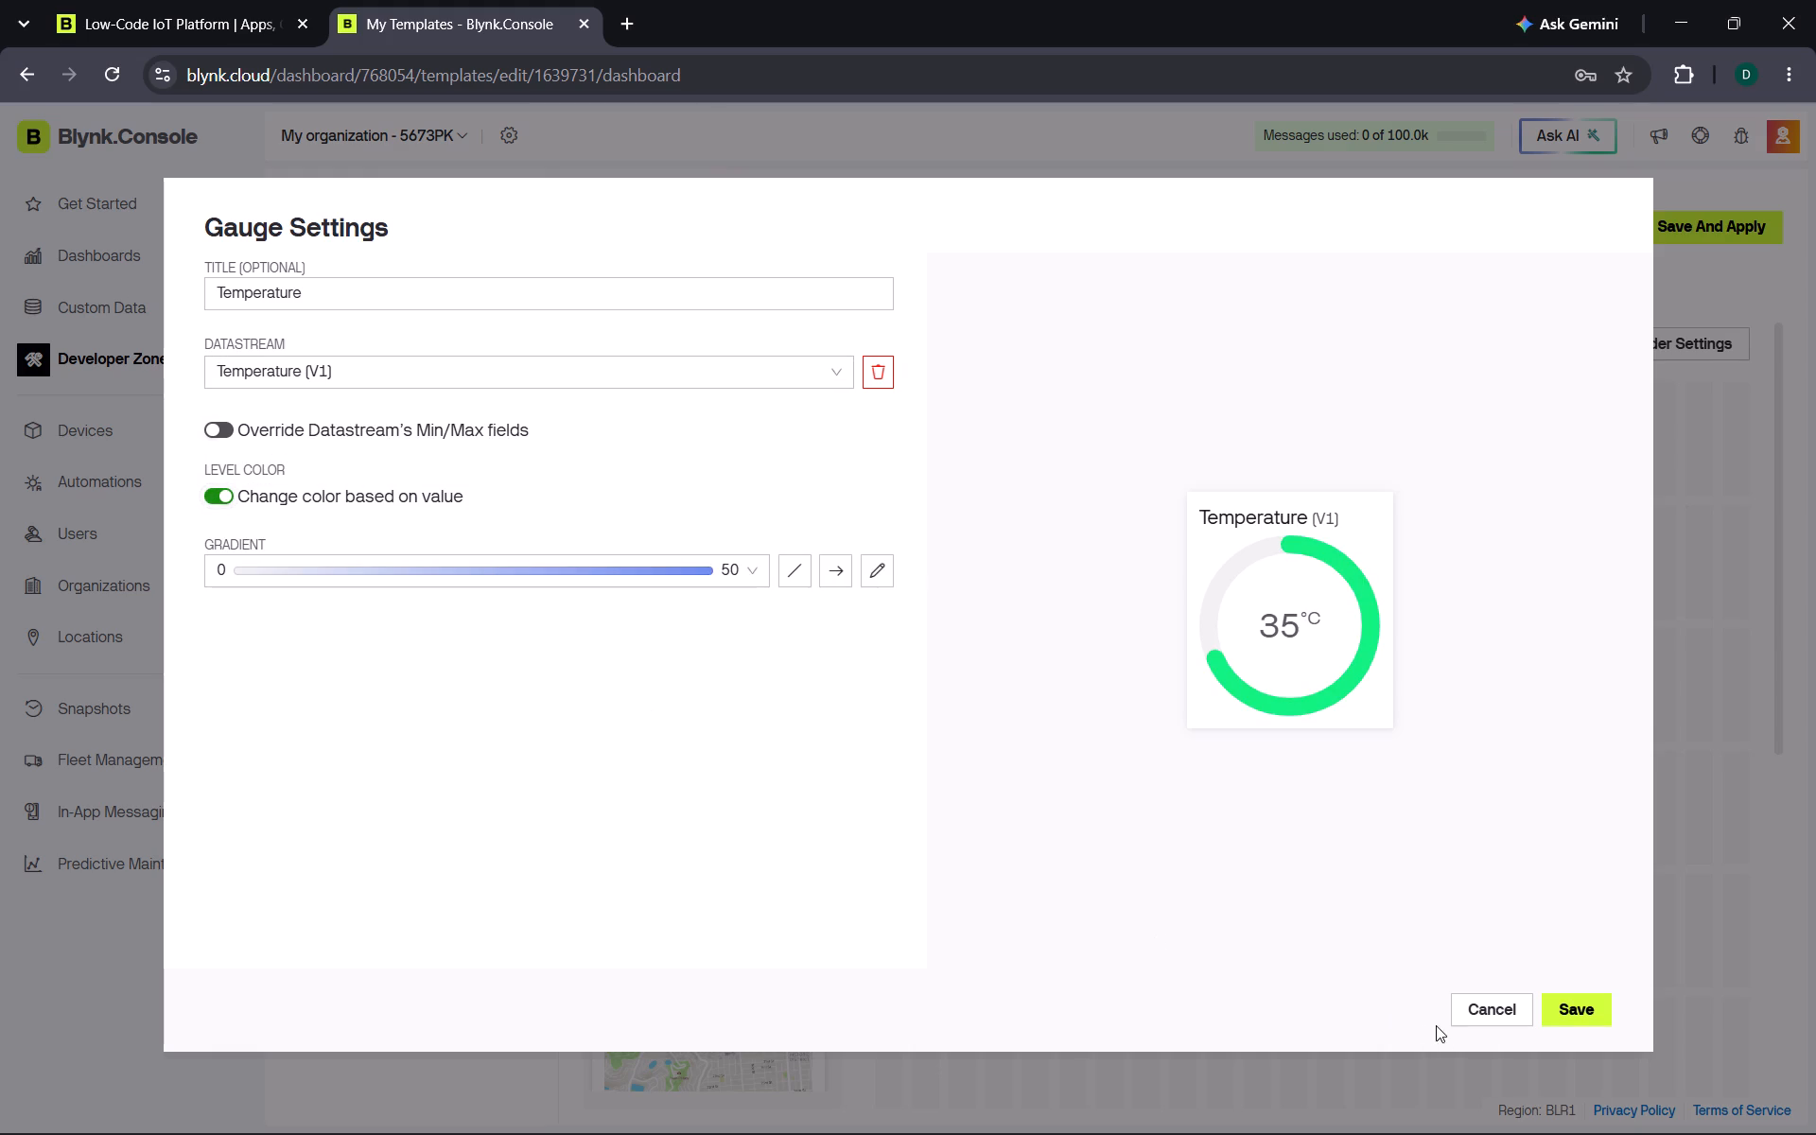
left_click(1574, 1009)
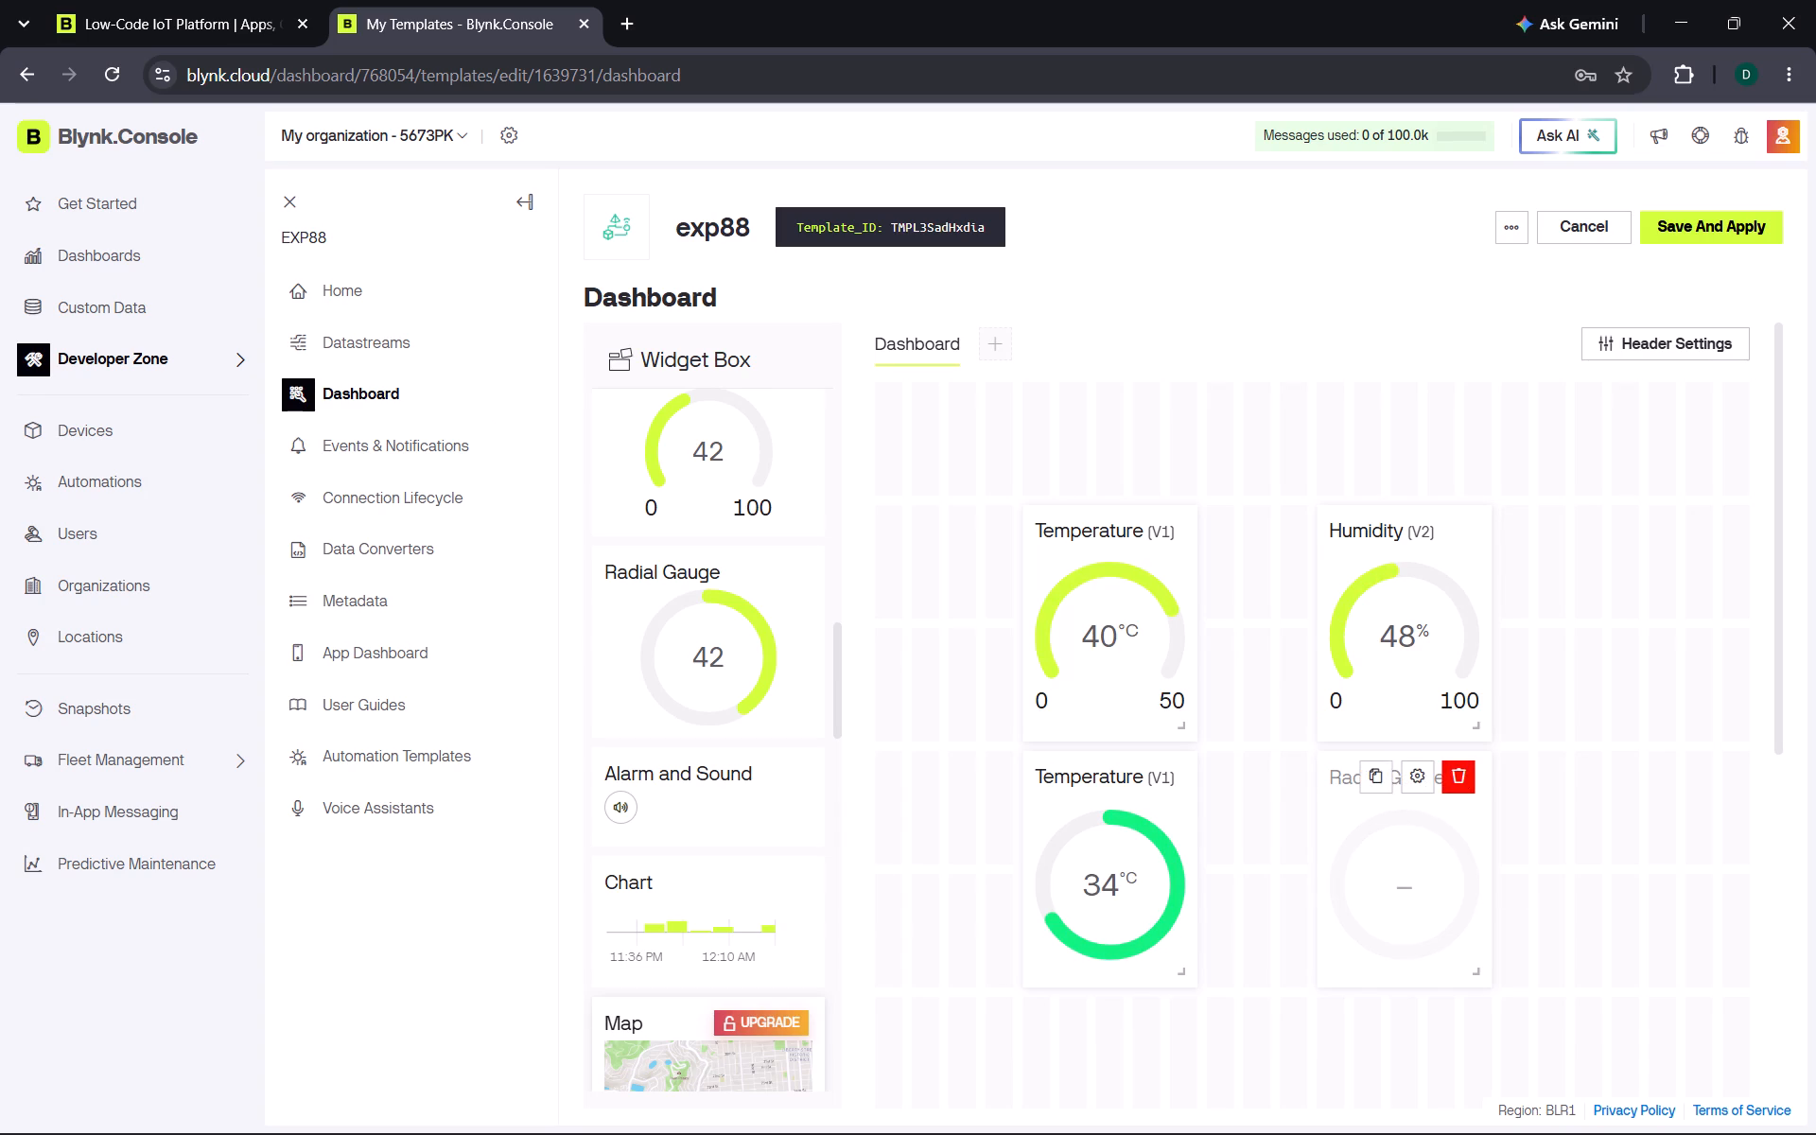
Link the remaining radial gauge to the Humidity (V2) datastream, enable value-based level color and save its settings.
left_click(1421, 777)
left_click(421, 372)
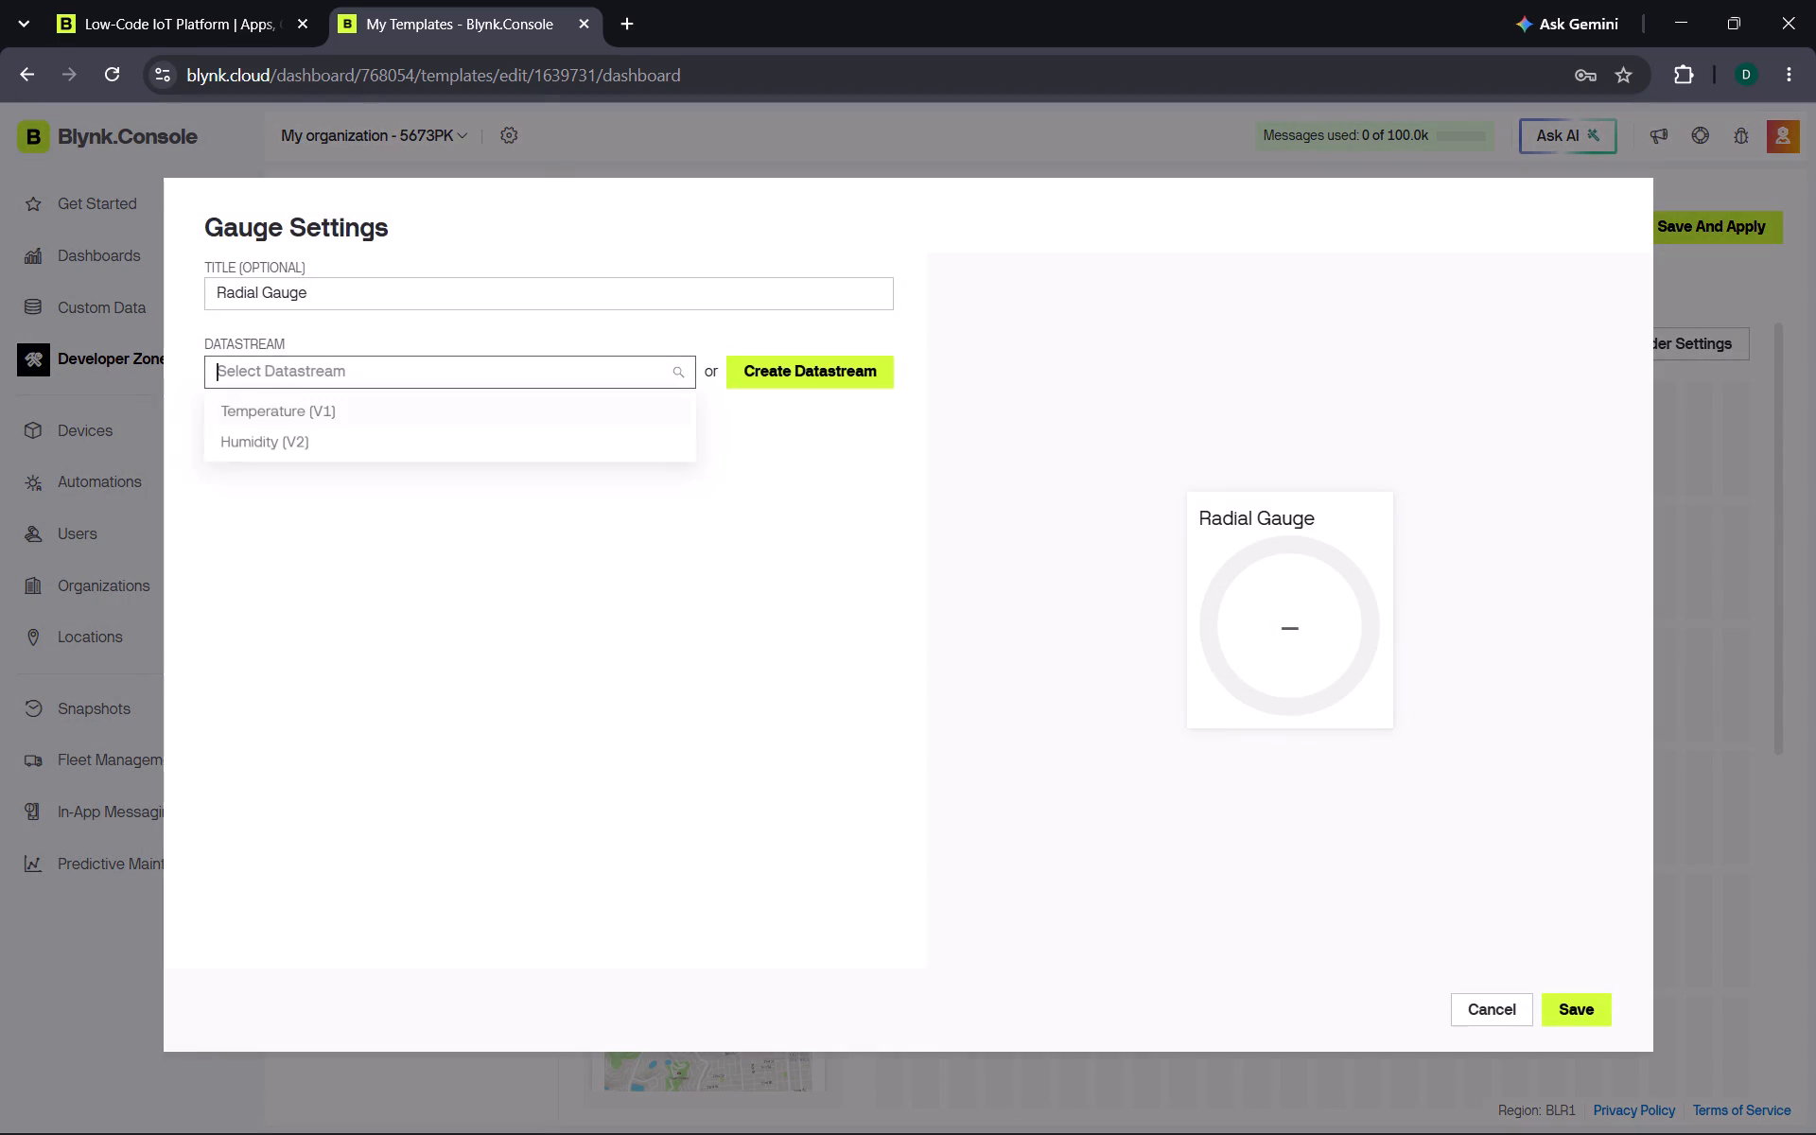
left_click(410, 448)
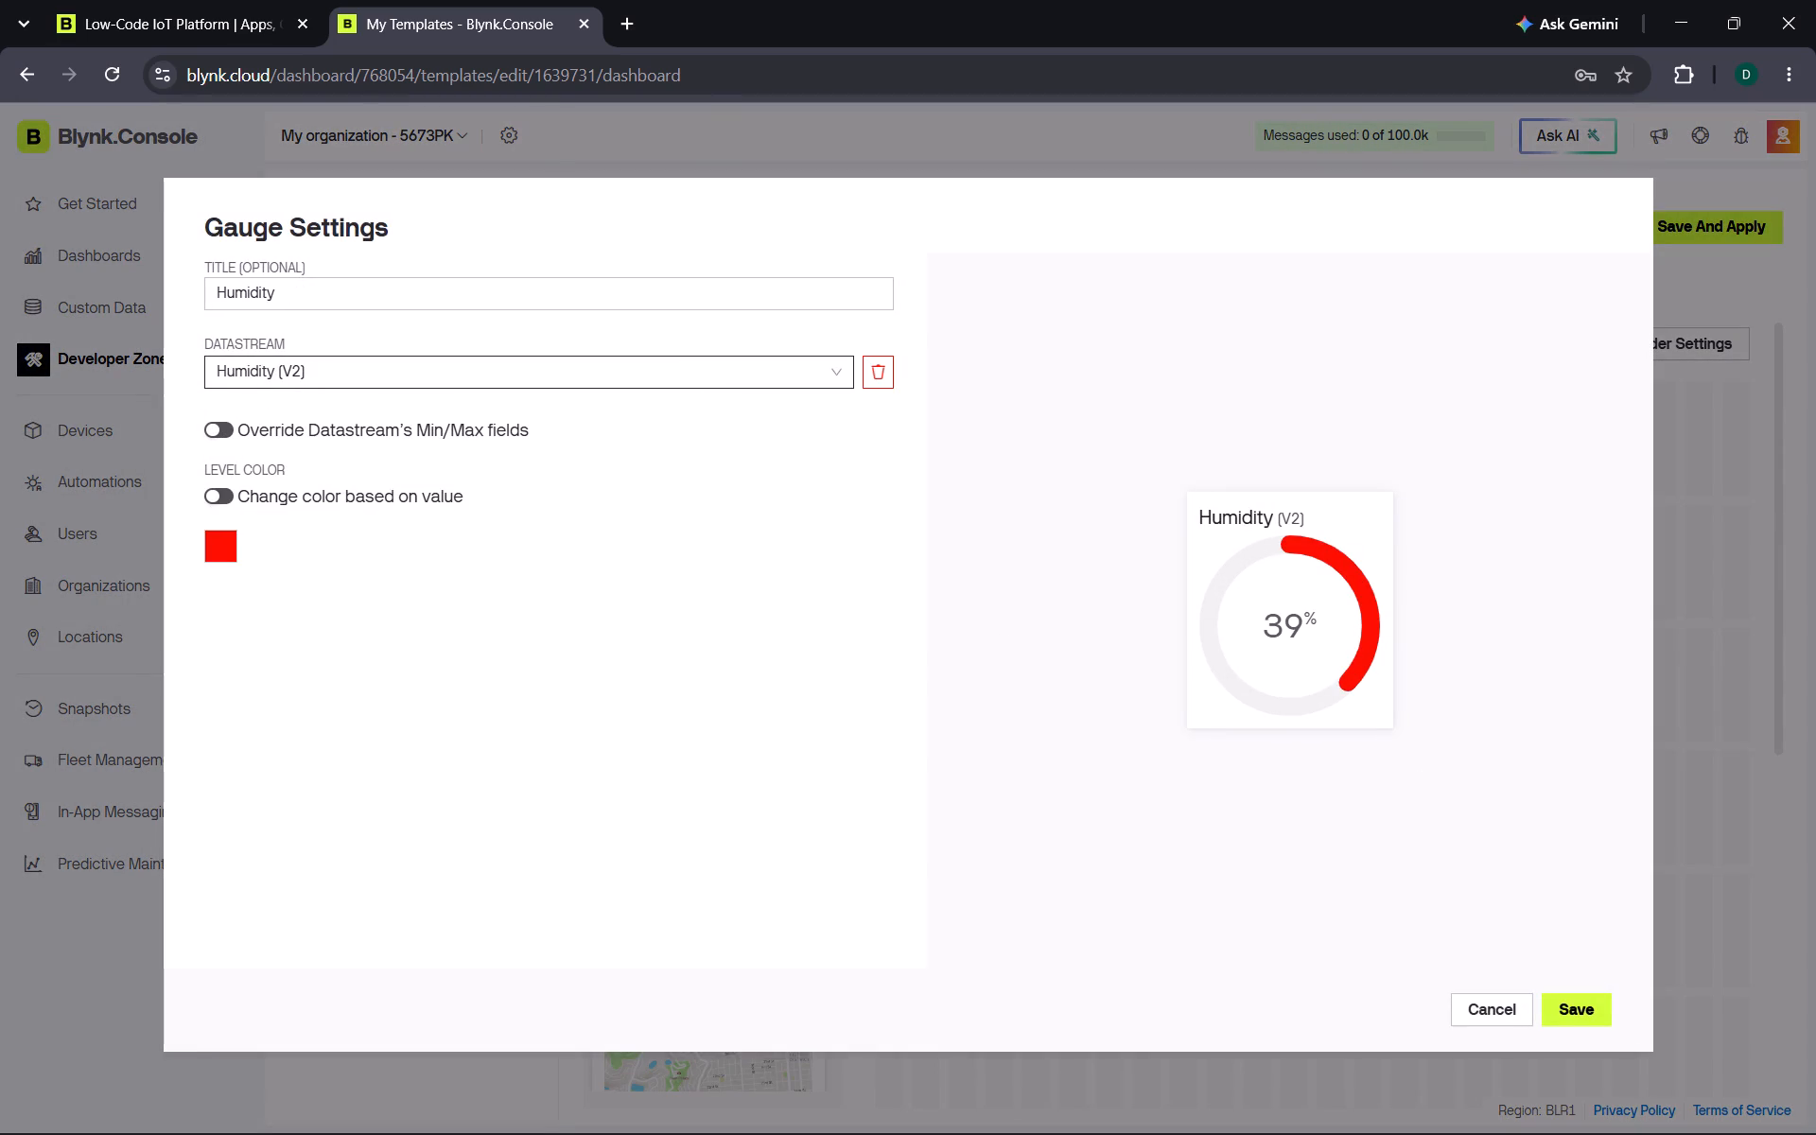
left_click(225, 499)
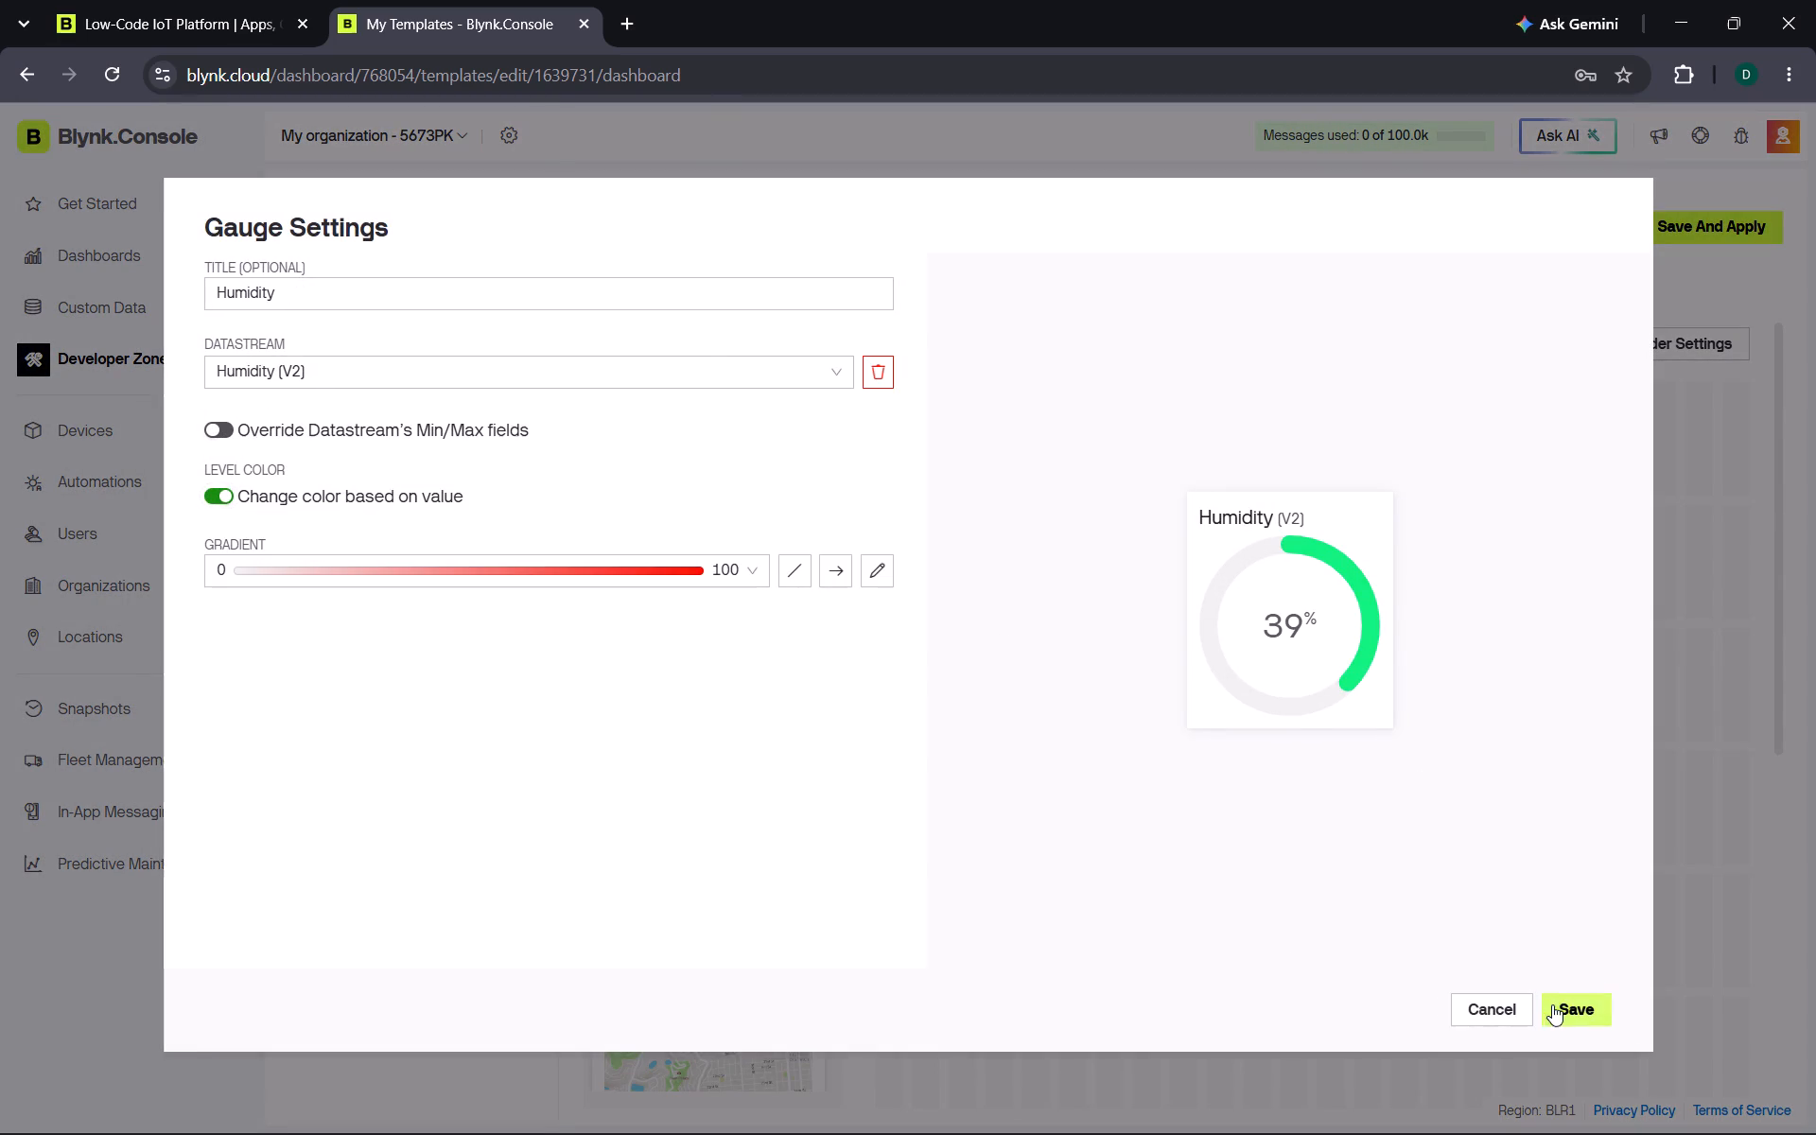
left_click(1556, 1004)
Delete the original Temperature and Humidity arc gauges above the radial ones from the dashboard.
left_click(1173, 529)
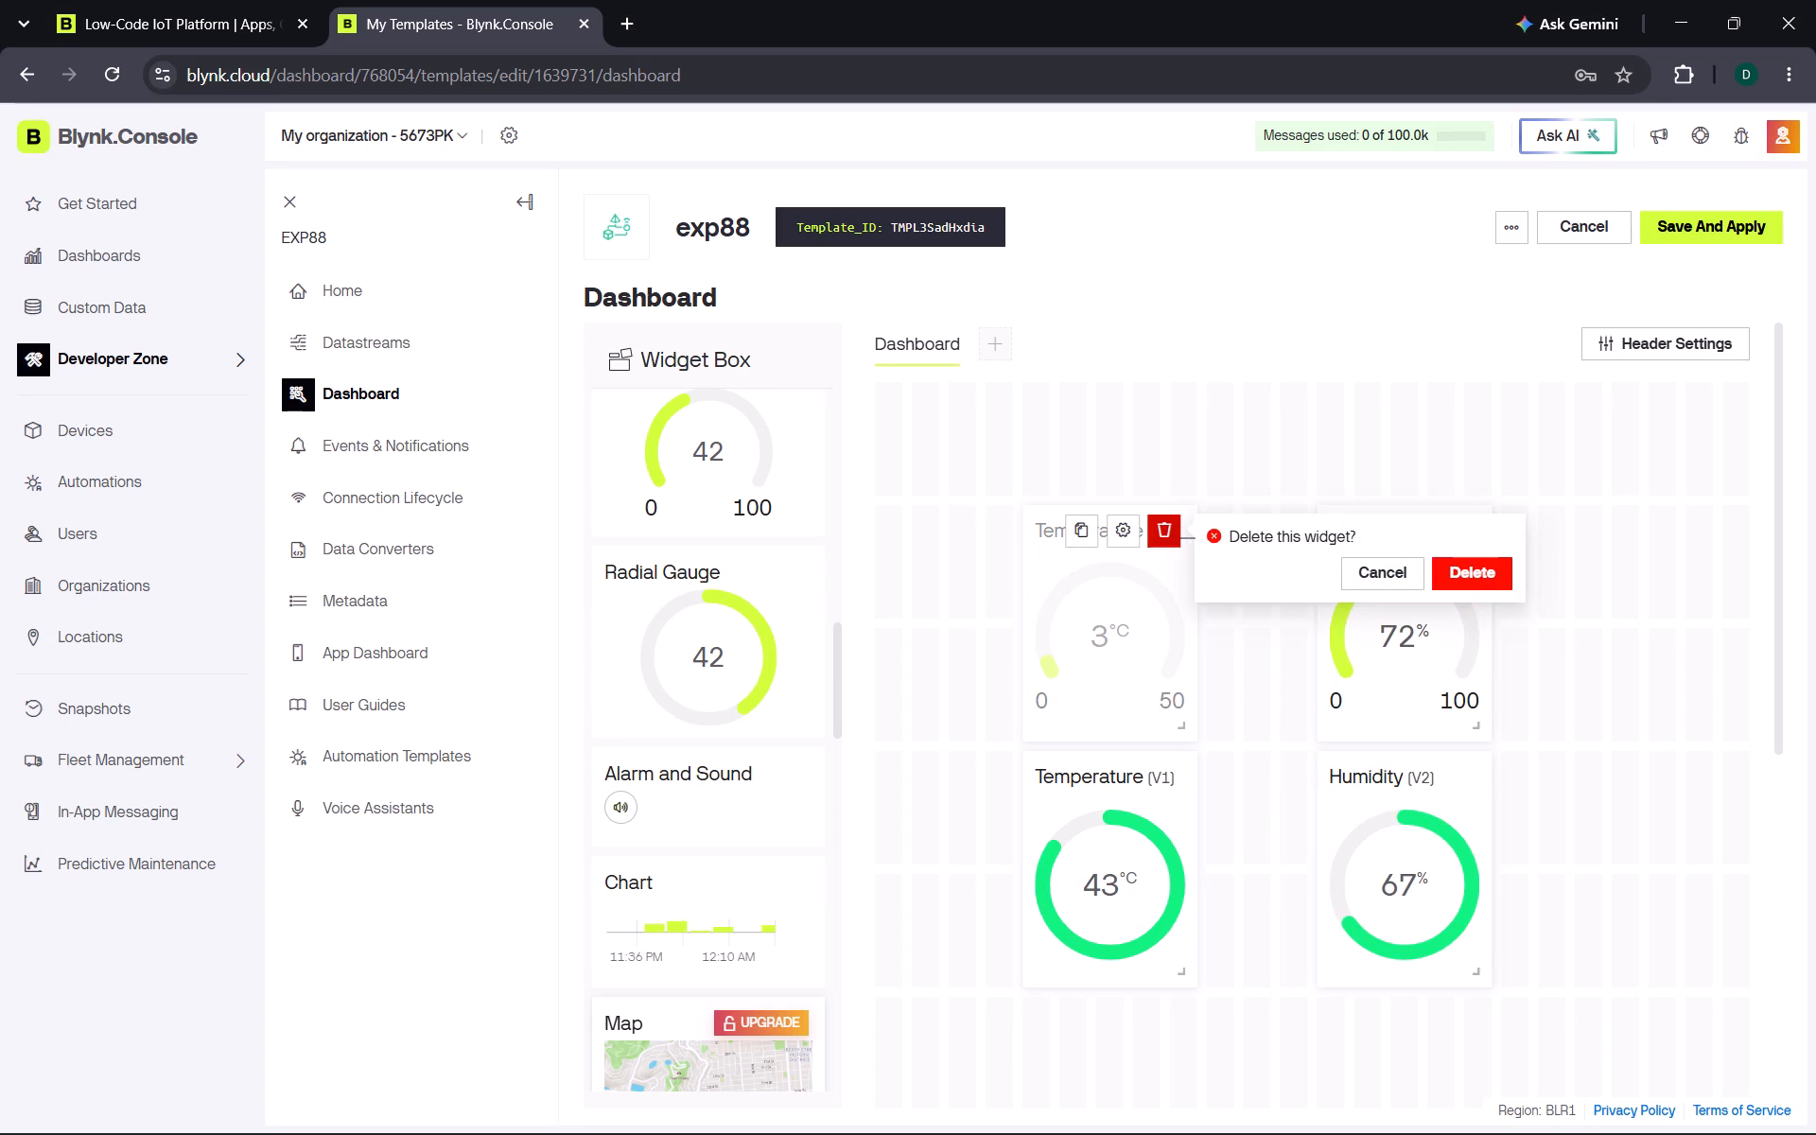
left_click(1470, 569)
left_click(1462, 541)
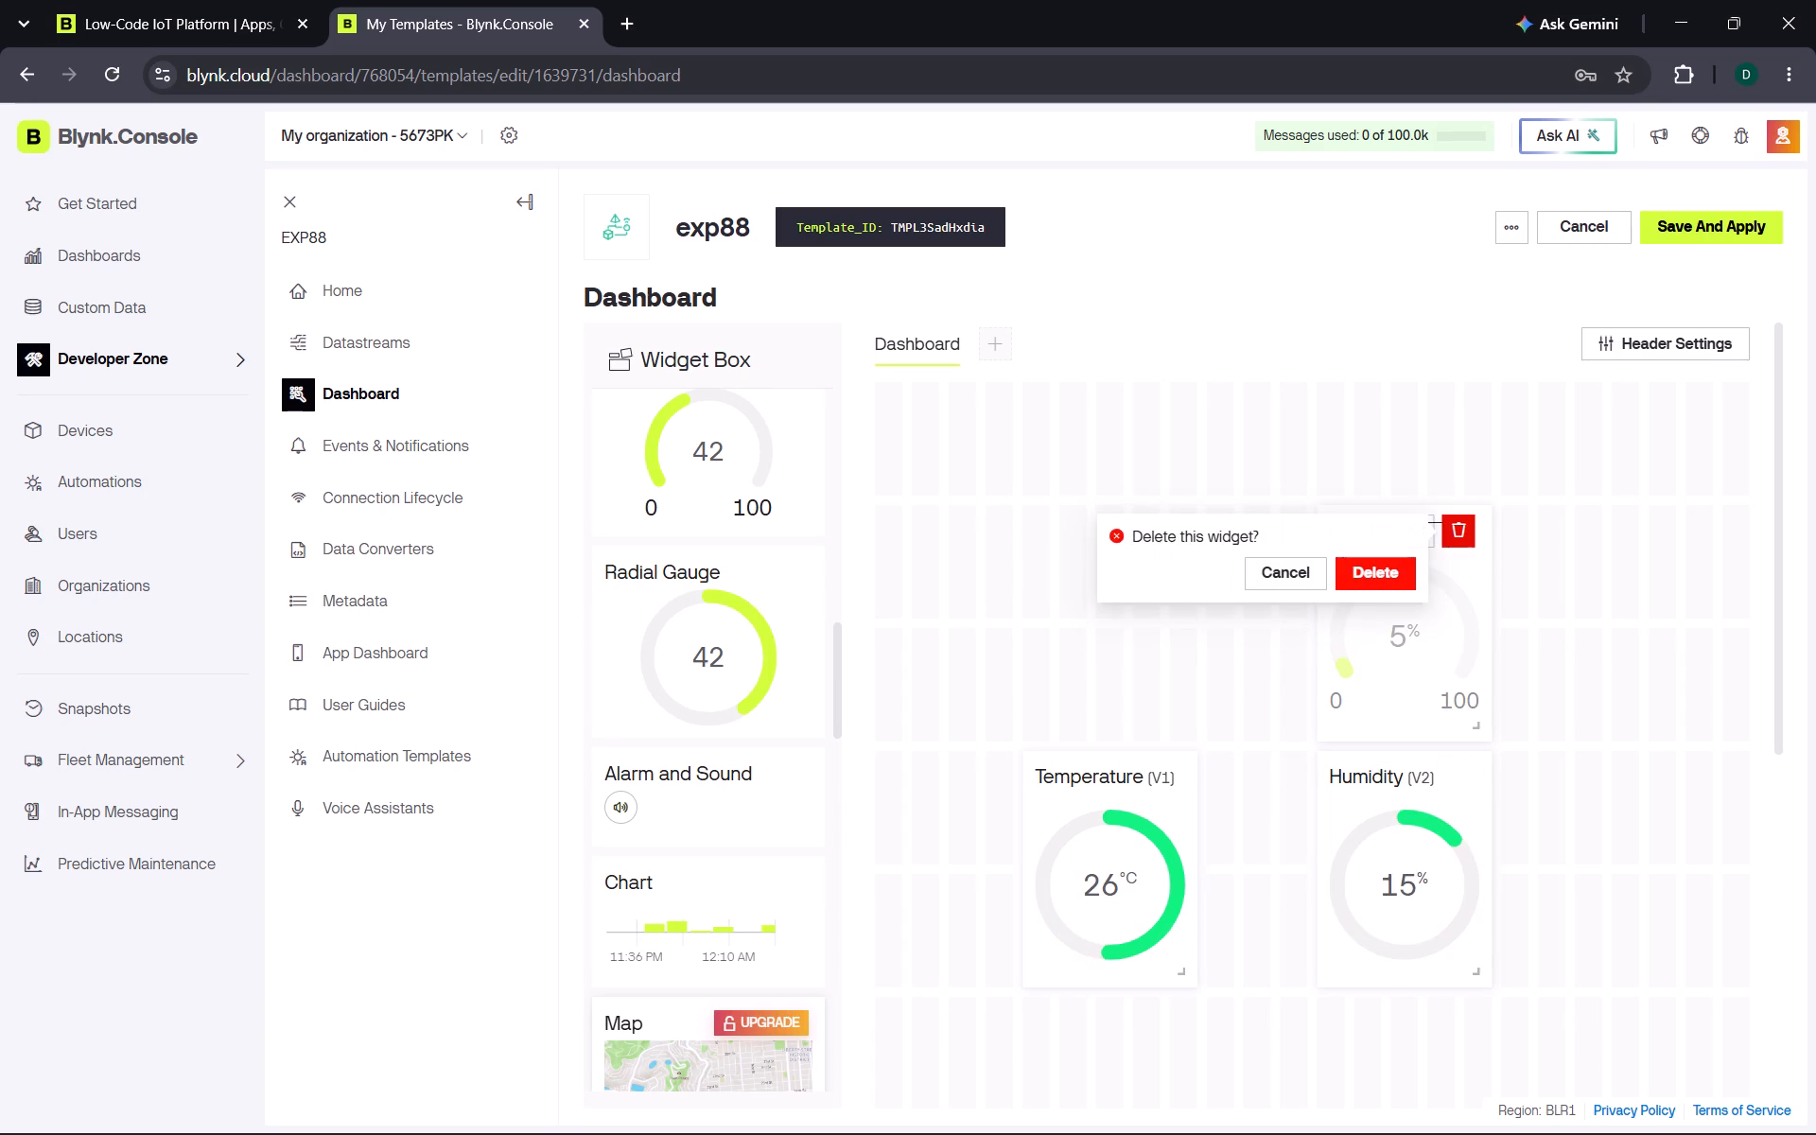
left_click(1384, 567)
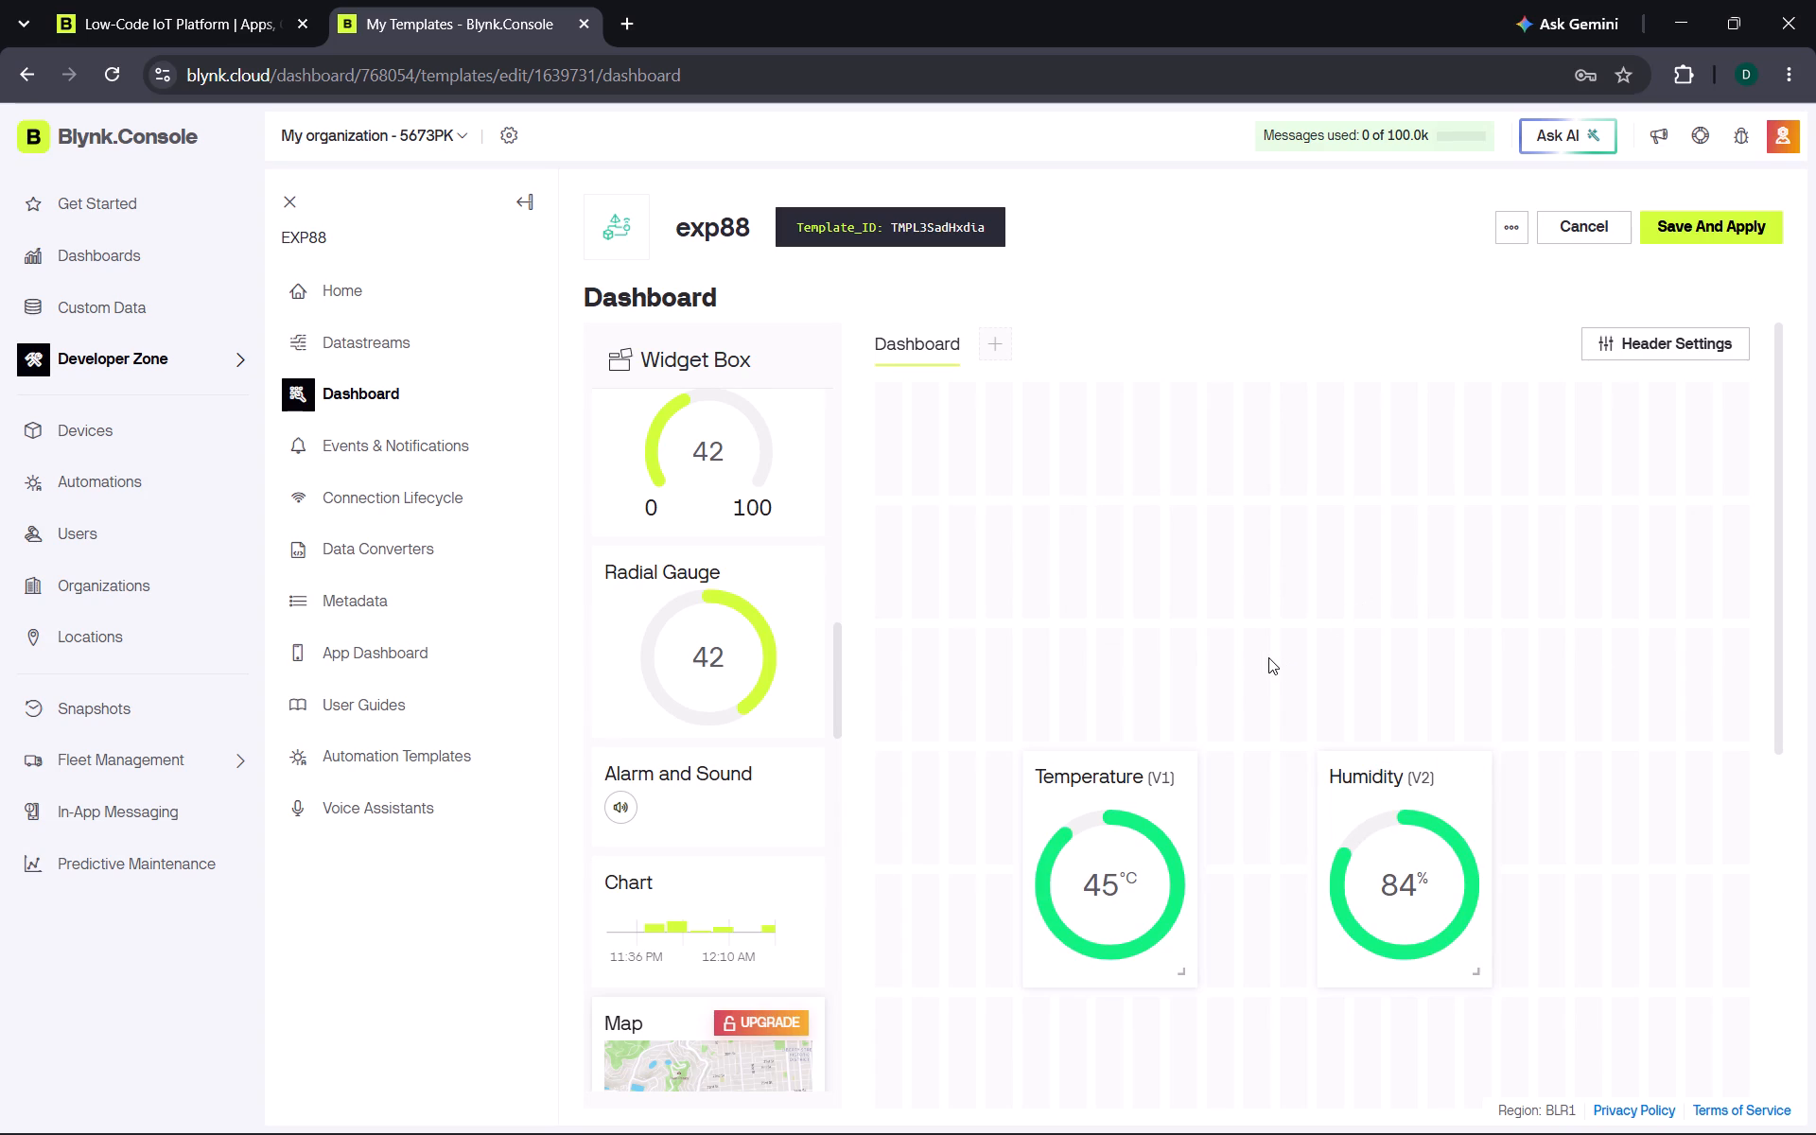
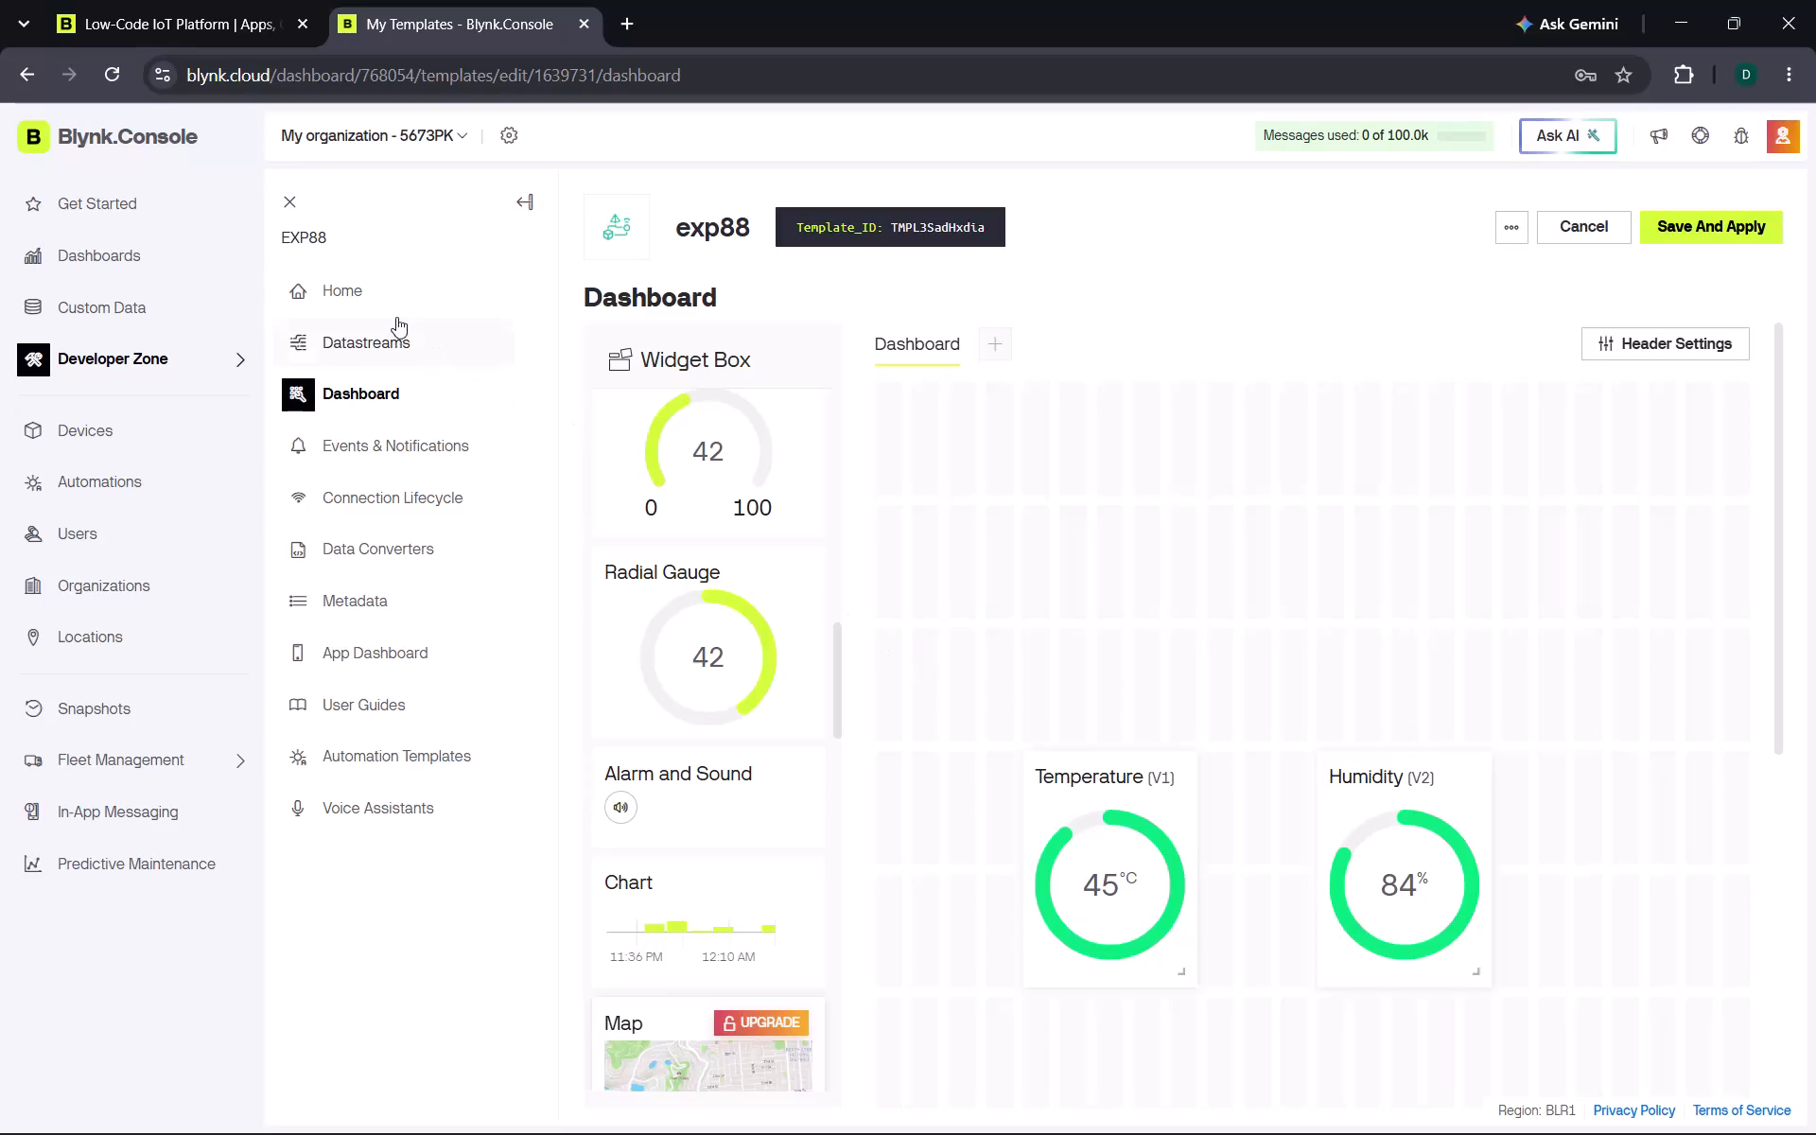
Save the exp88 template's dashboard changes and apply them to its existing device.
left_click(1723, 216)
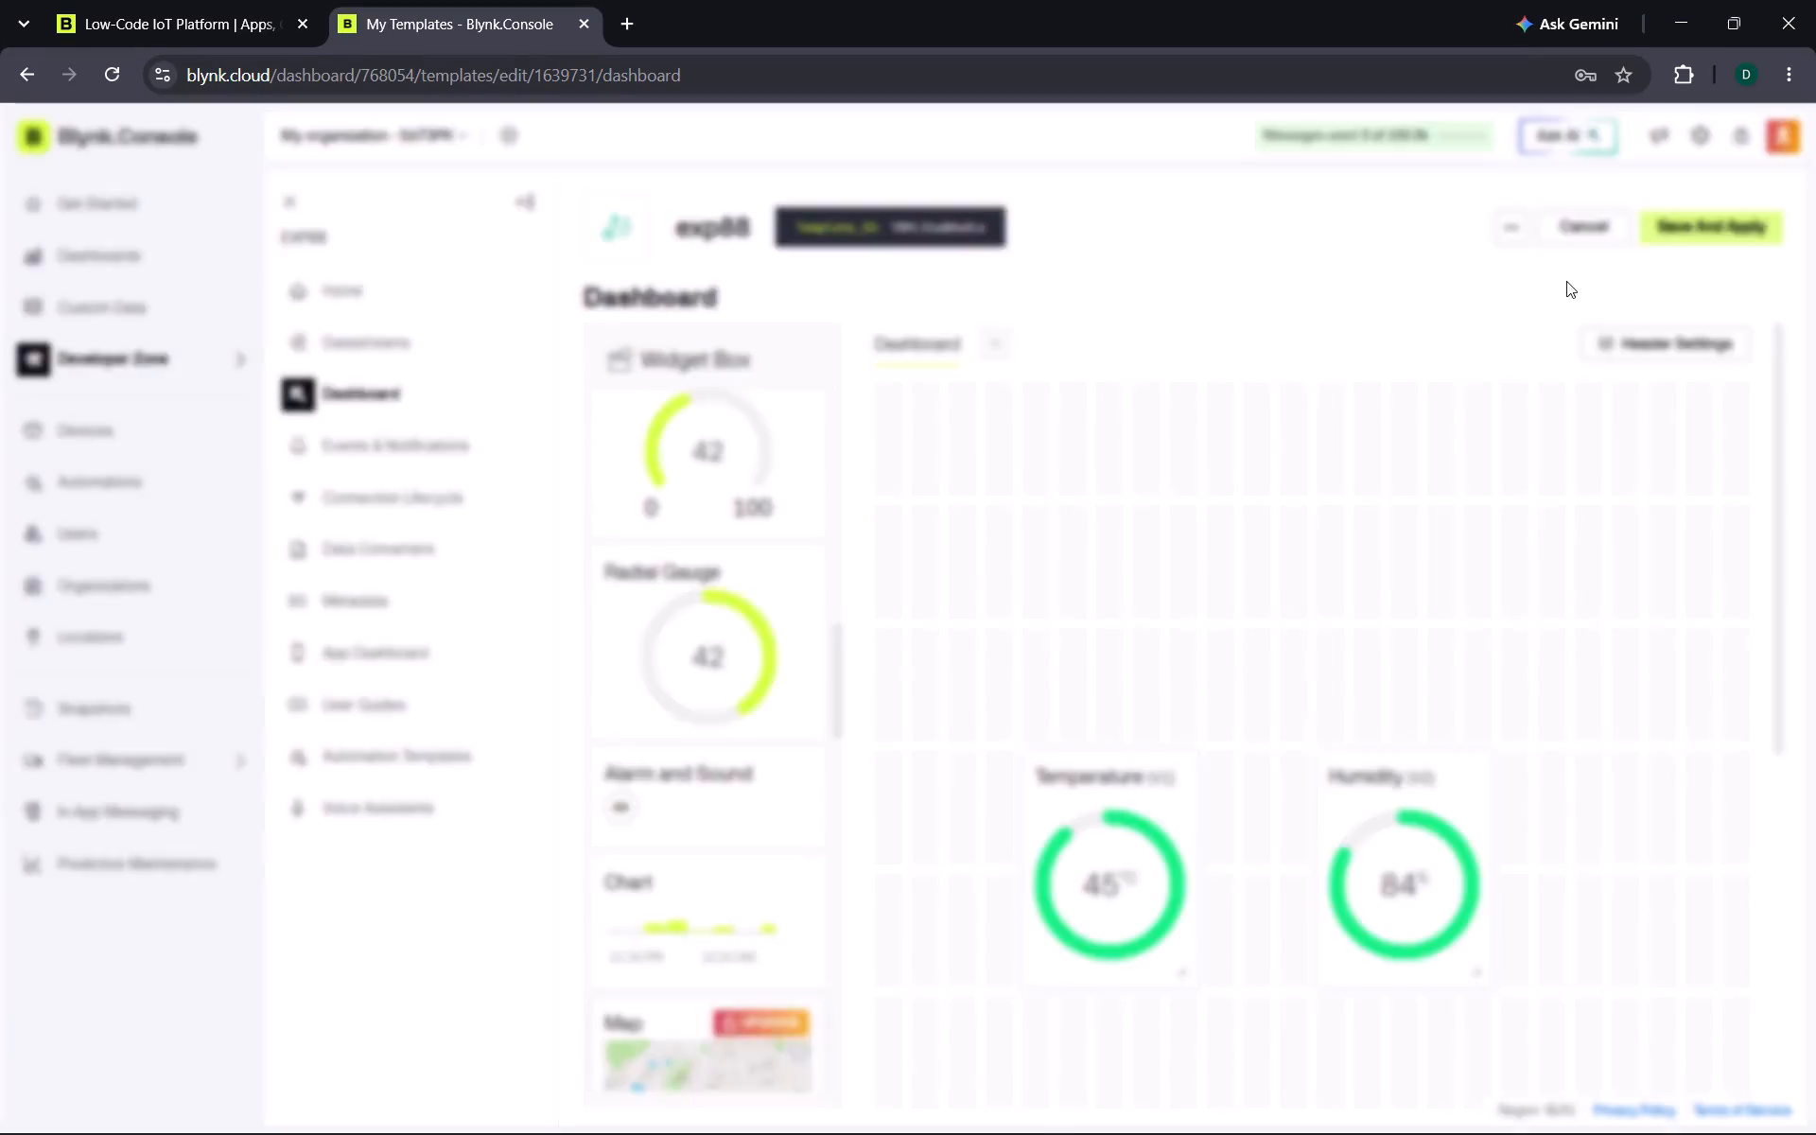
left_click(1103, 739)
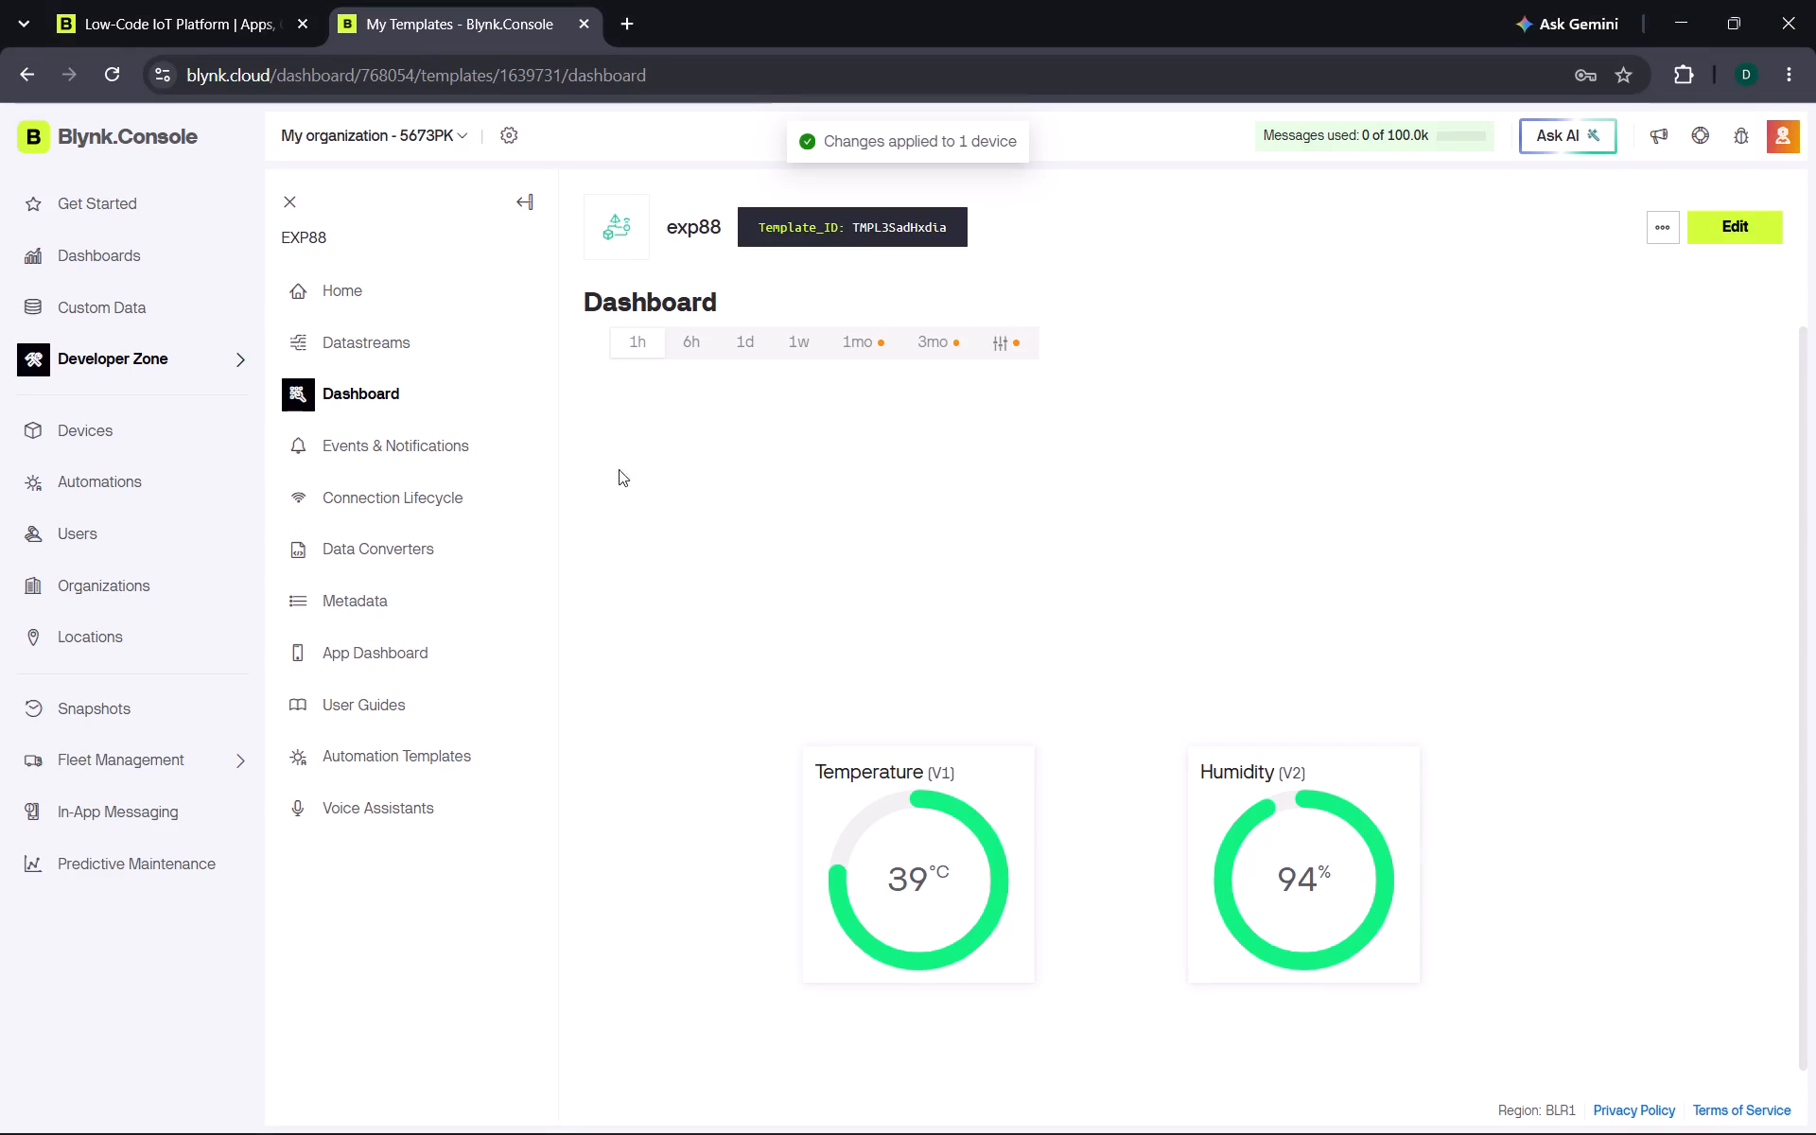
Open the exp88 device's dashboard from the template's home page to view the new Temperature and Humidity radial gauges.
left_click(368, 293)
left_click(693, 455)
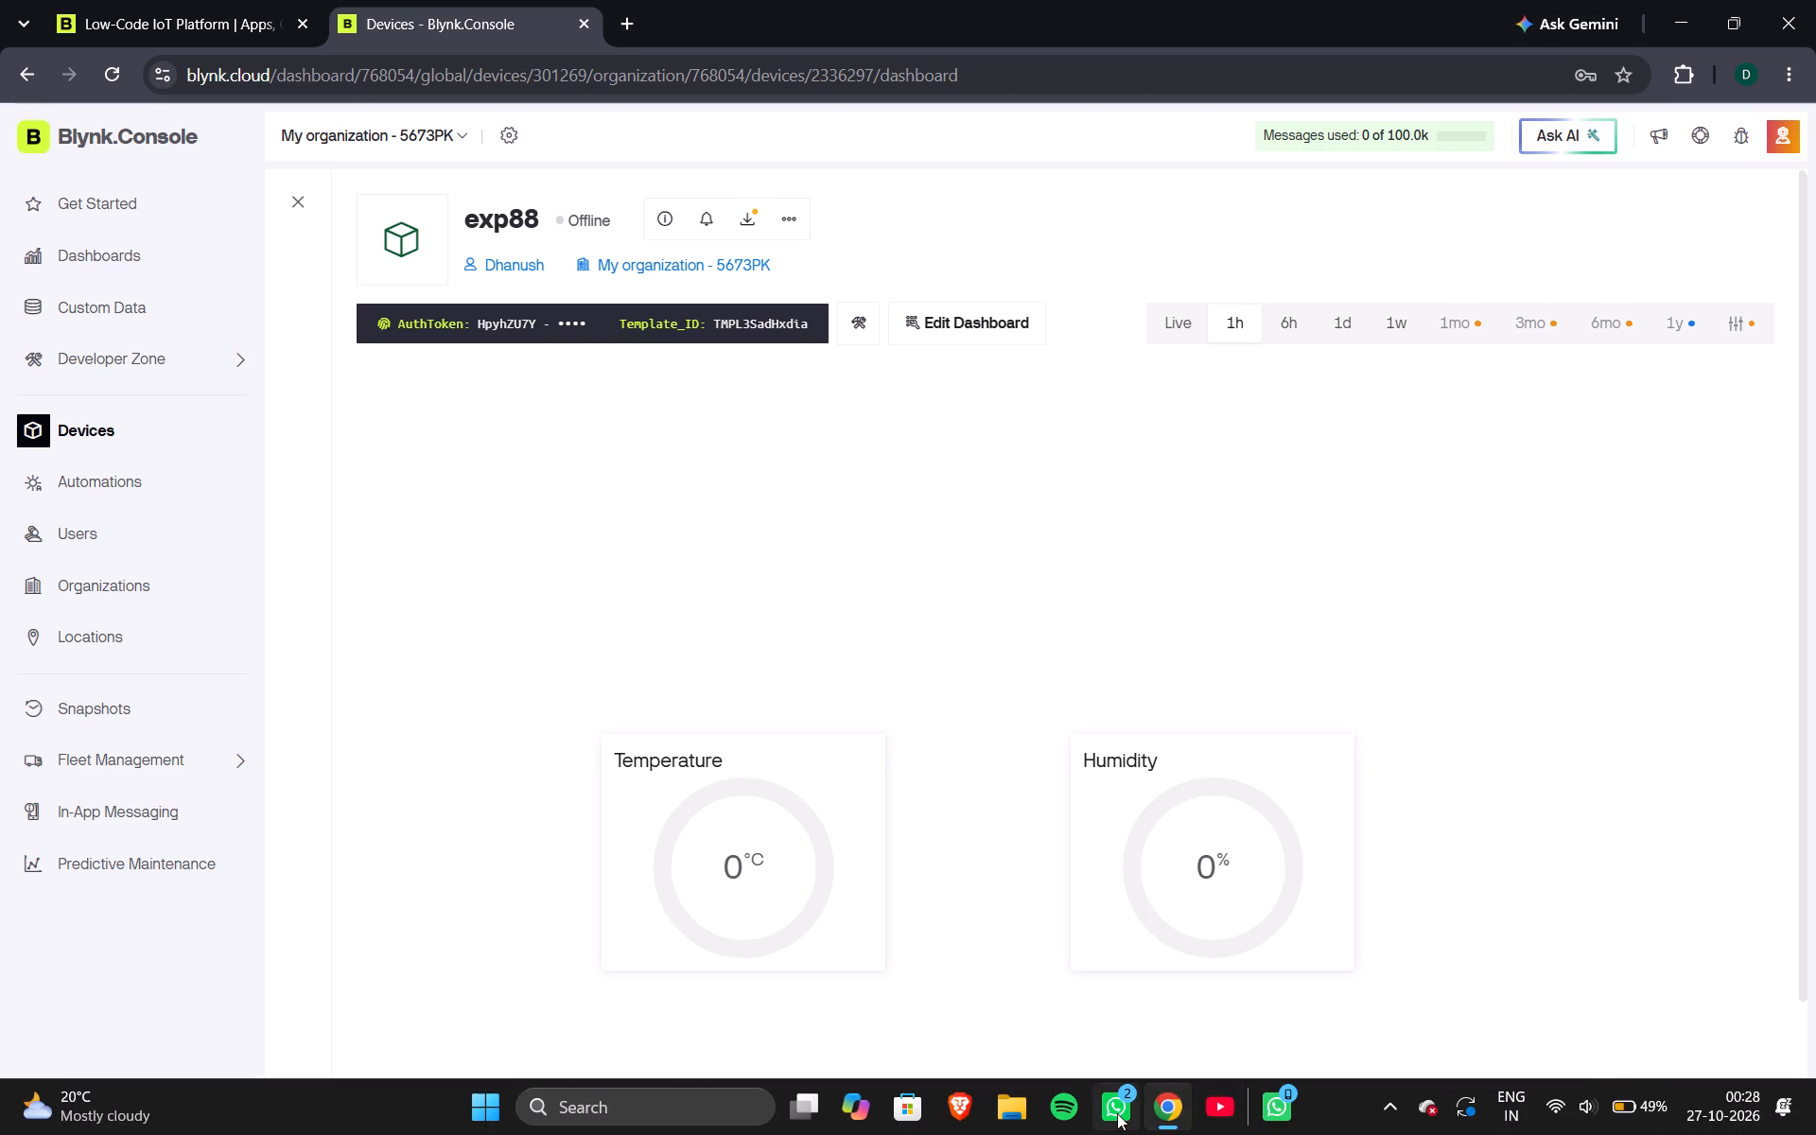
Switch from the exp88 device dashboard to WhatsApp.
left_click(1113, 1114)
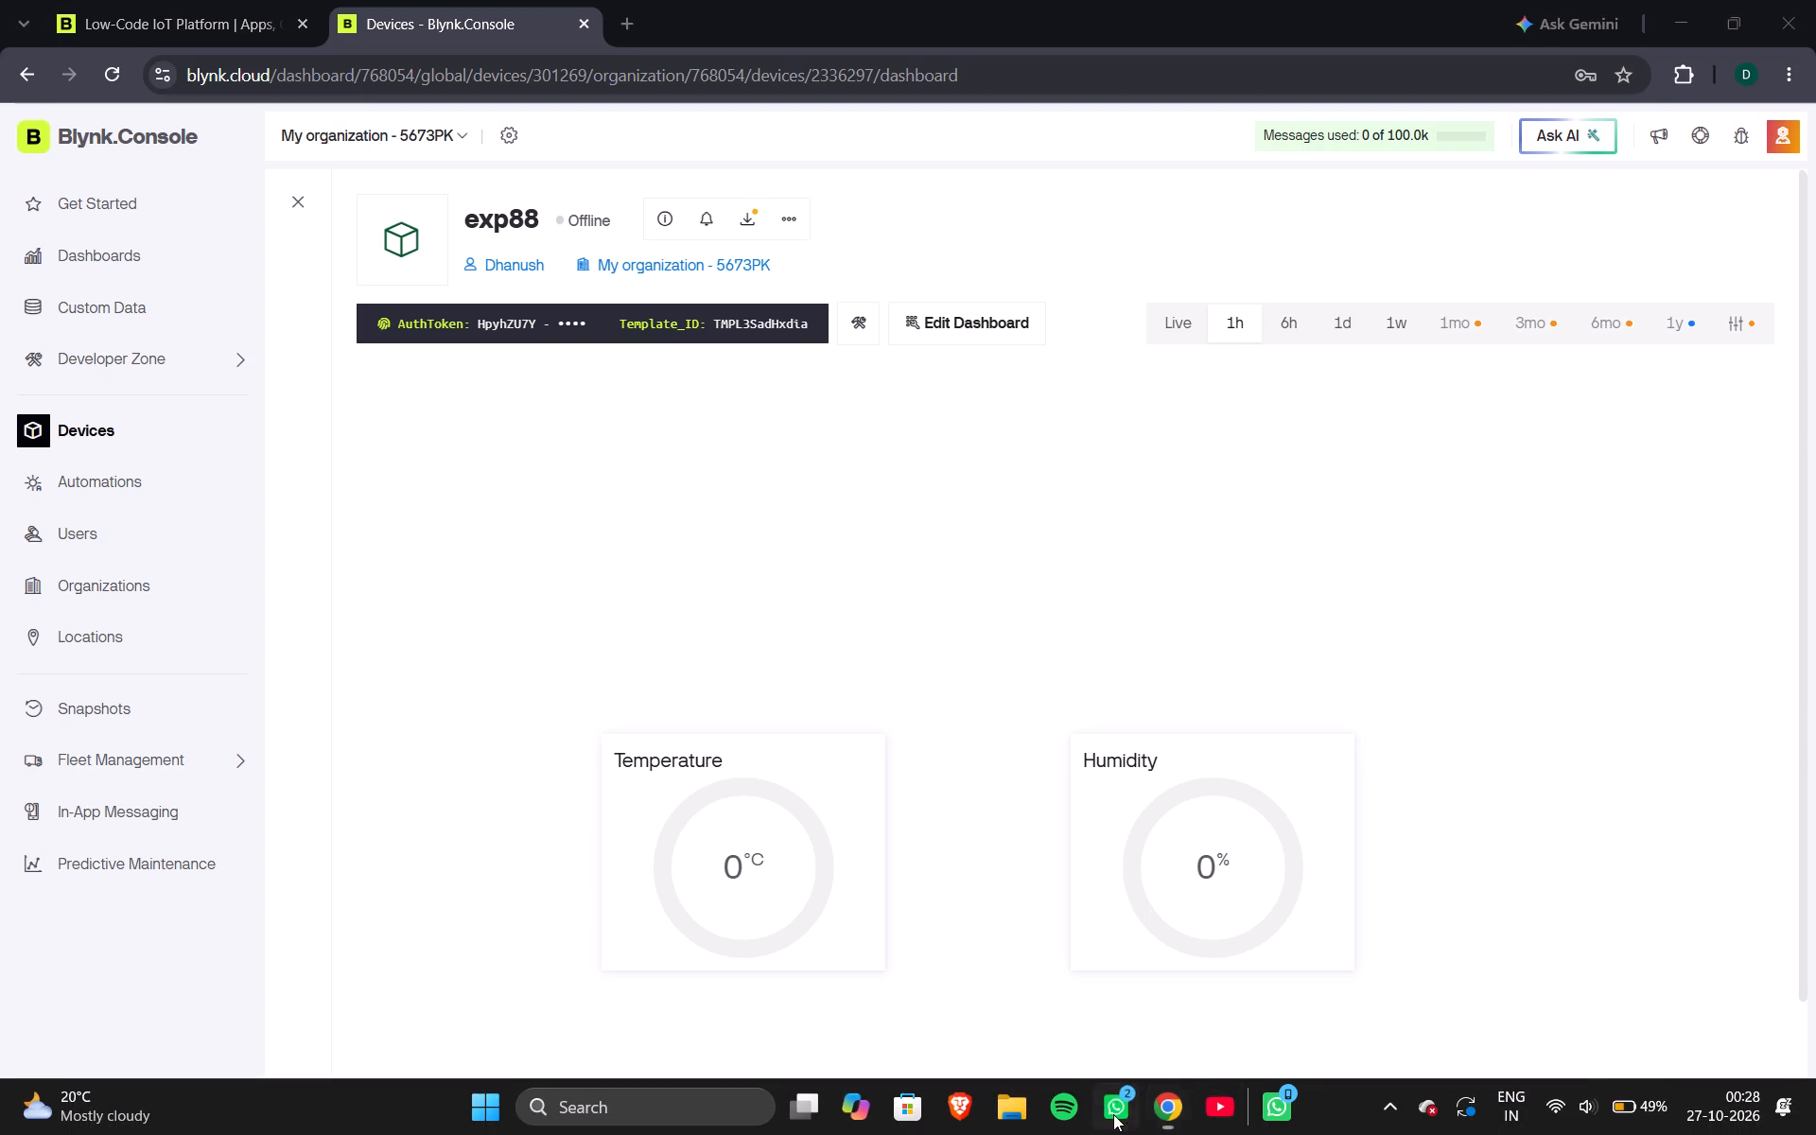
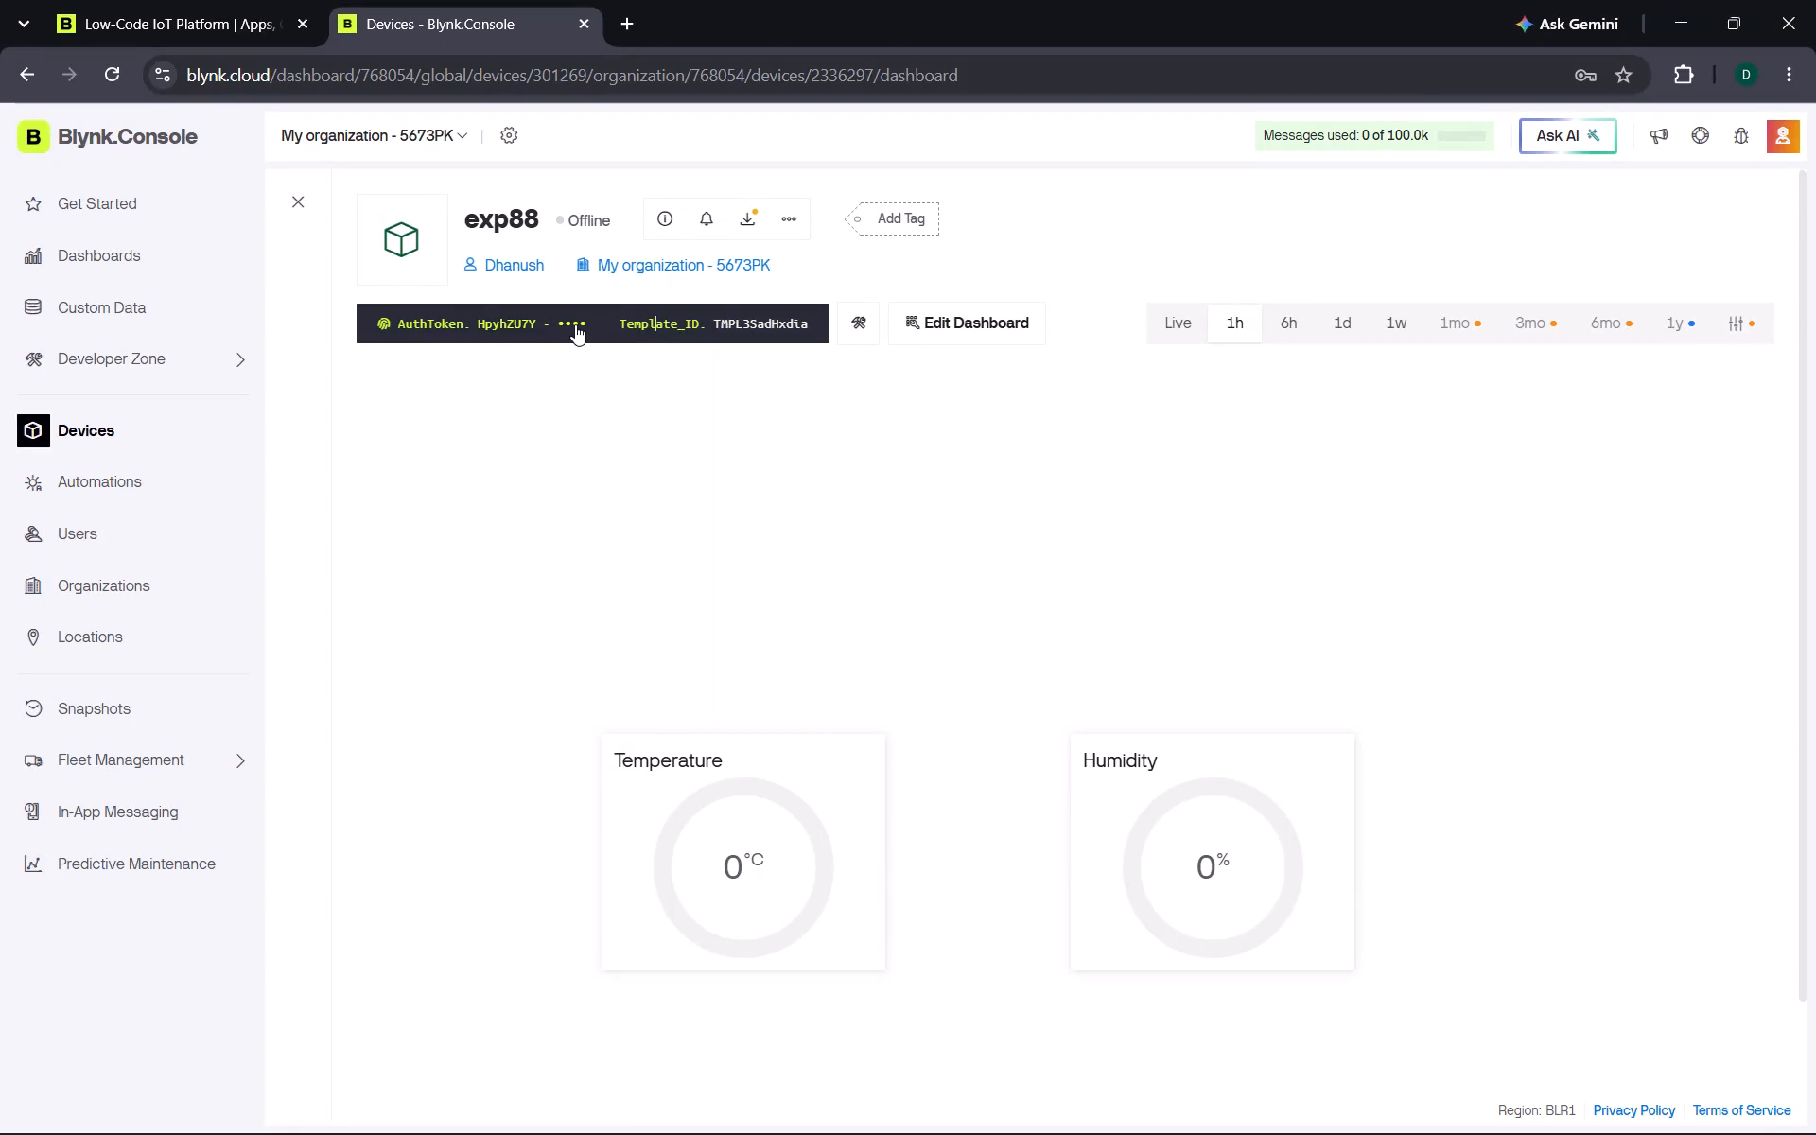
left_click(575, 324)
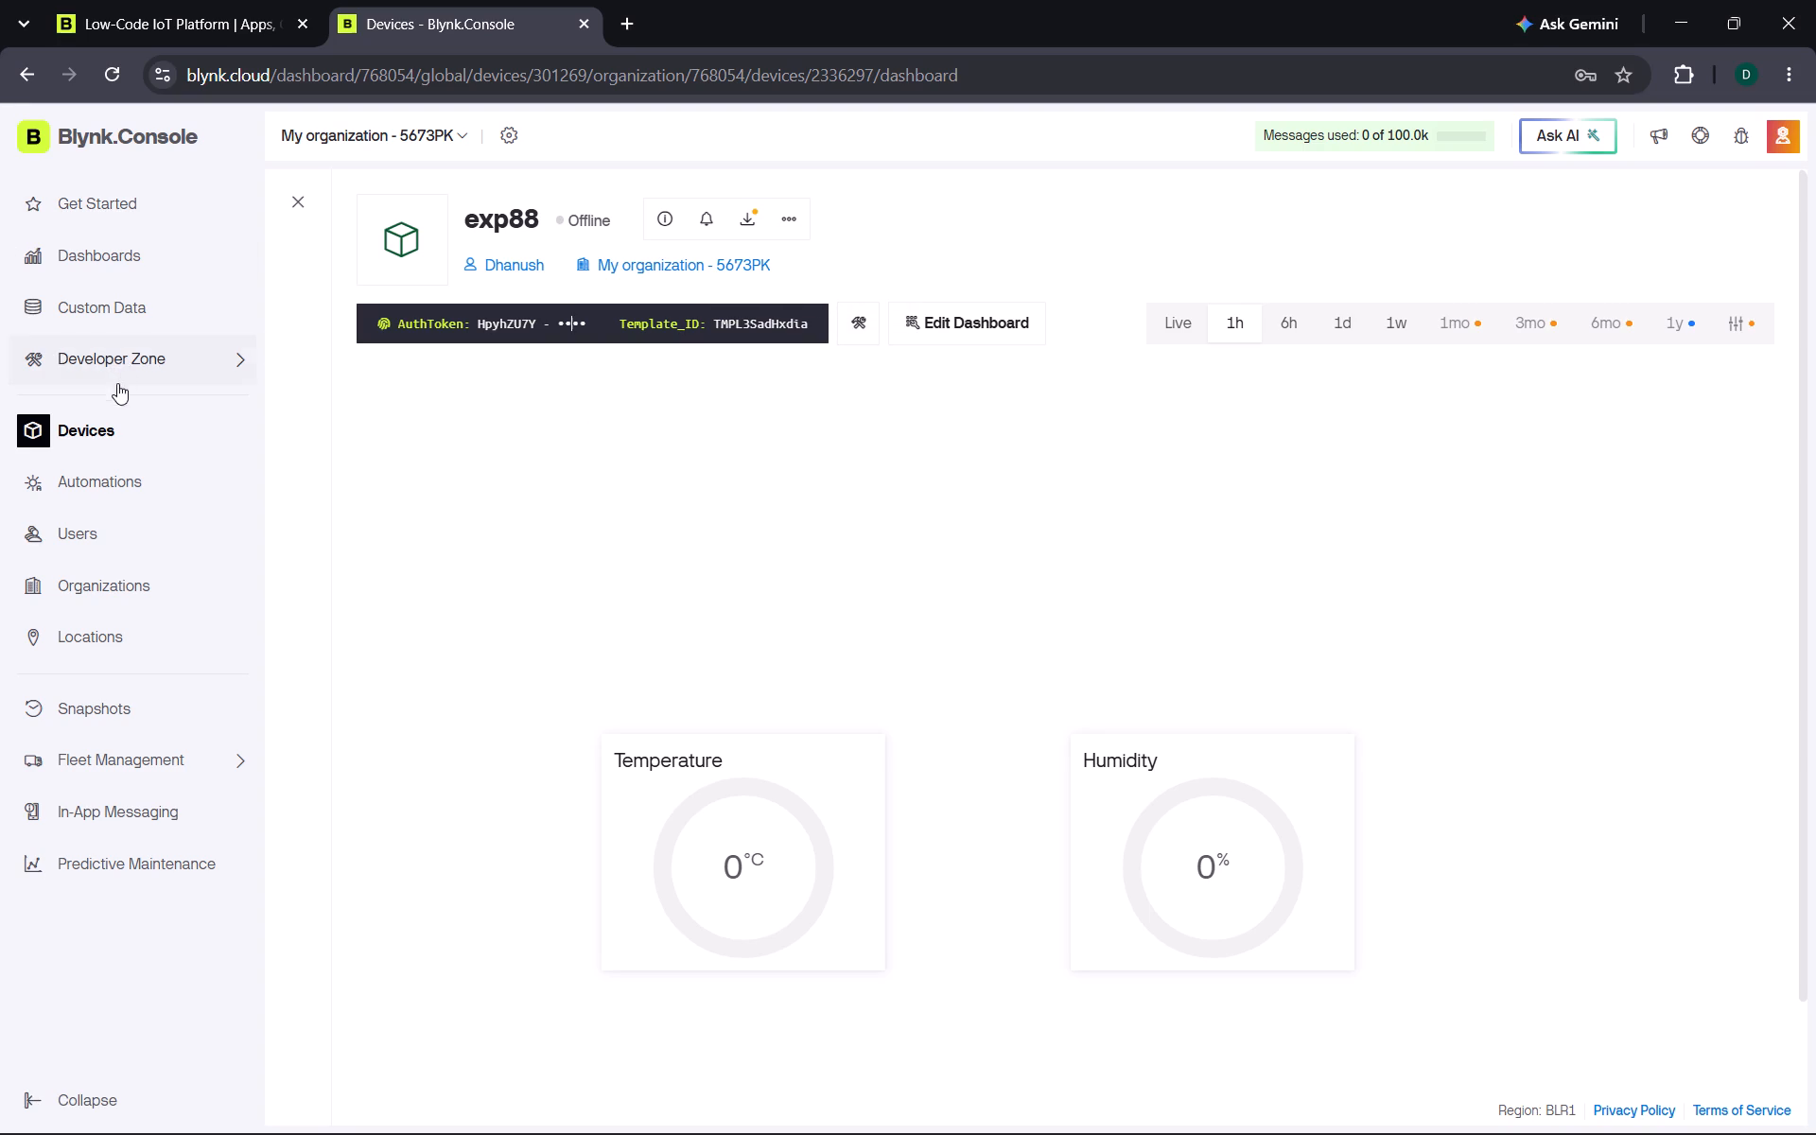
Create another new template from the Developer Zone's template list.
left_click(145, 372)
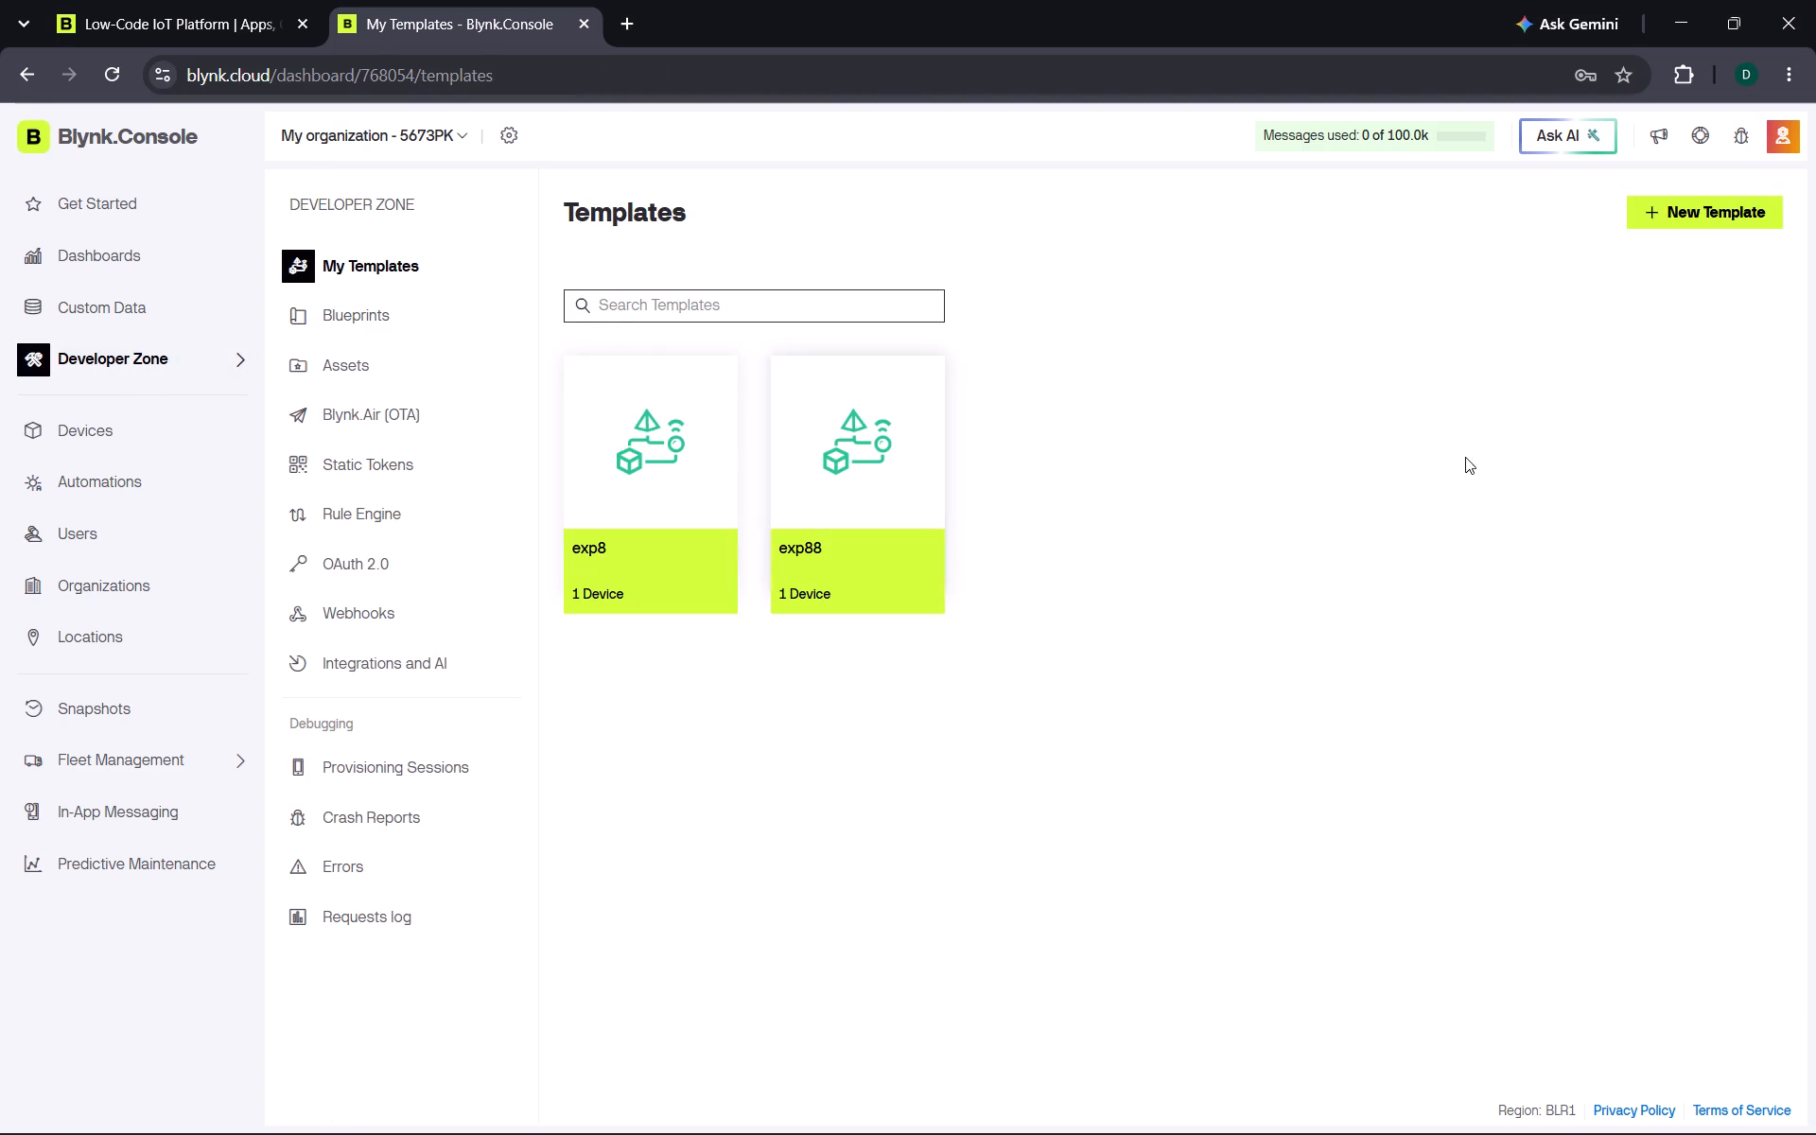
left_click(1711, 223)
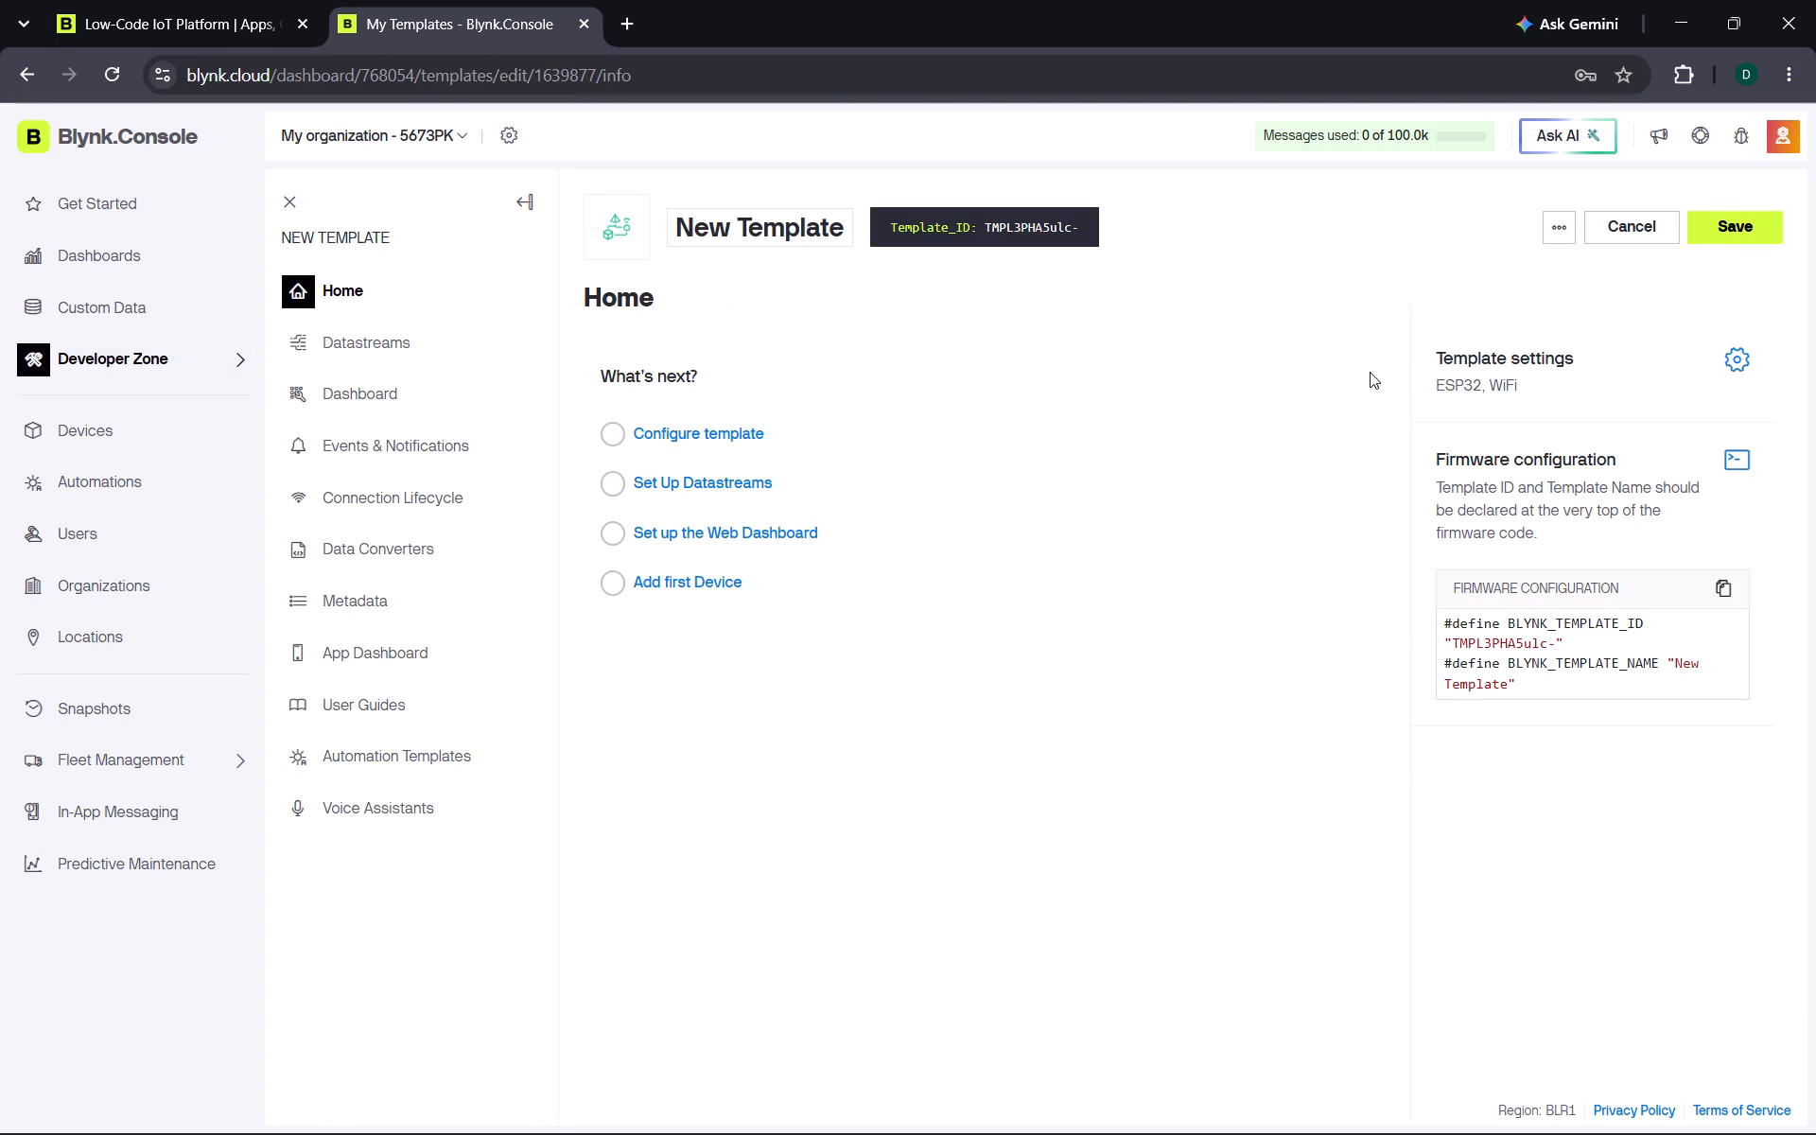
Look through the new template's settings, blank datastream form and empty web dashboard, and return to its home page without changes.
left_click(1737, 362)
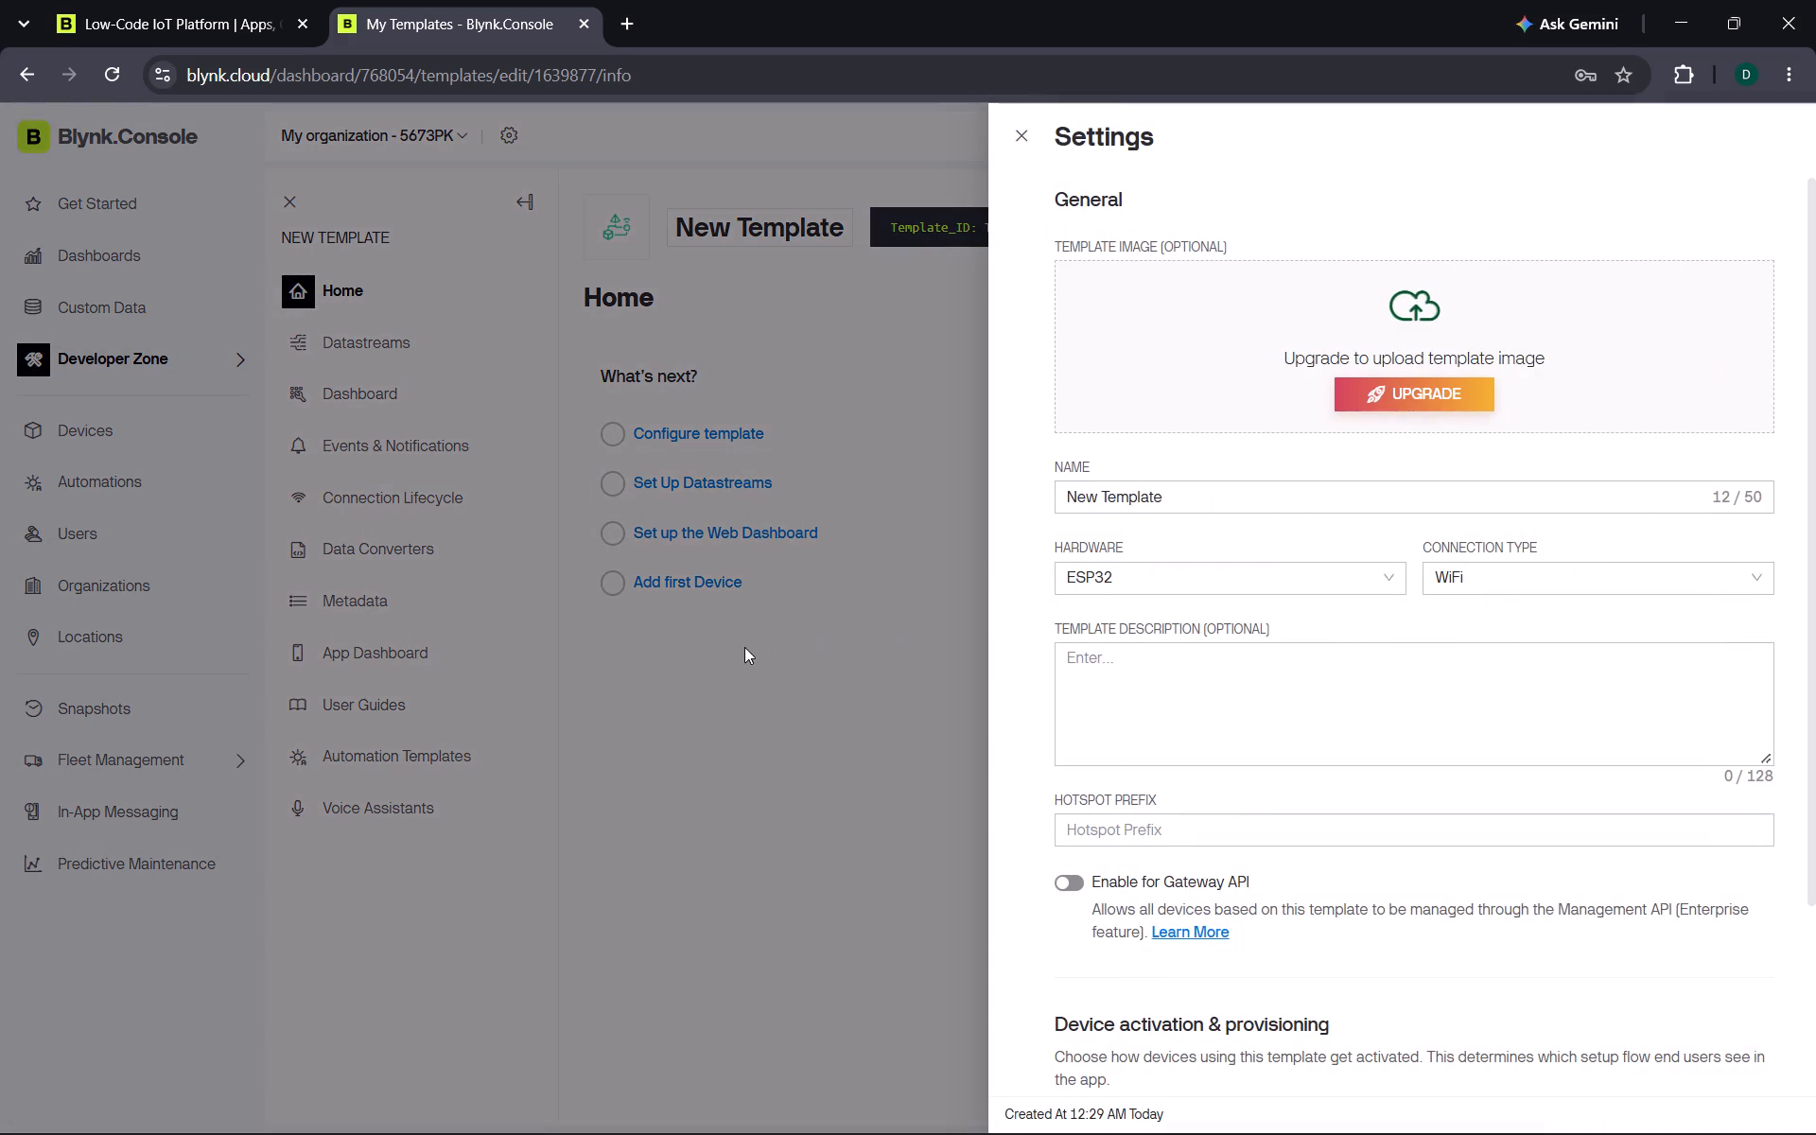
left_click(742, 647)
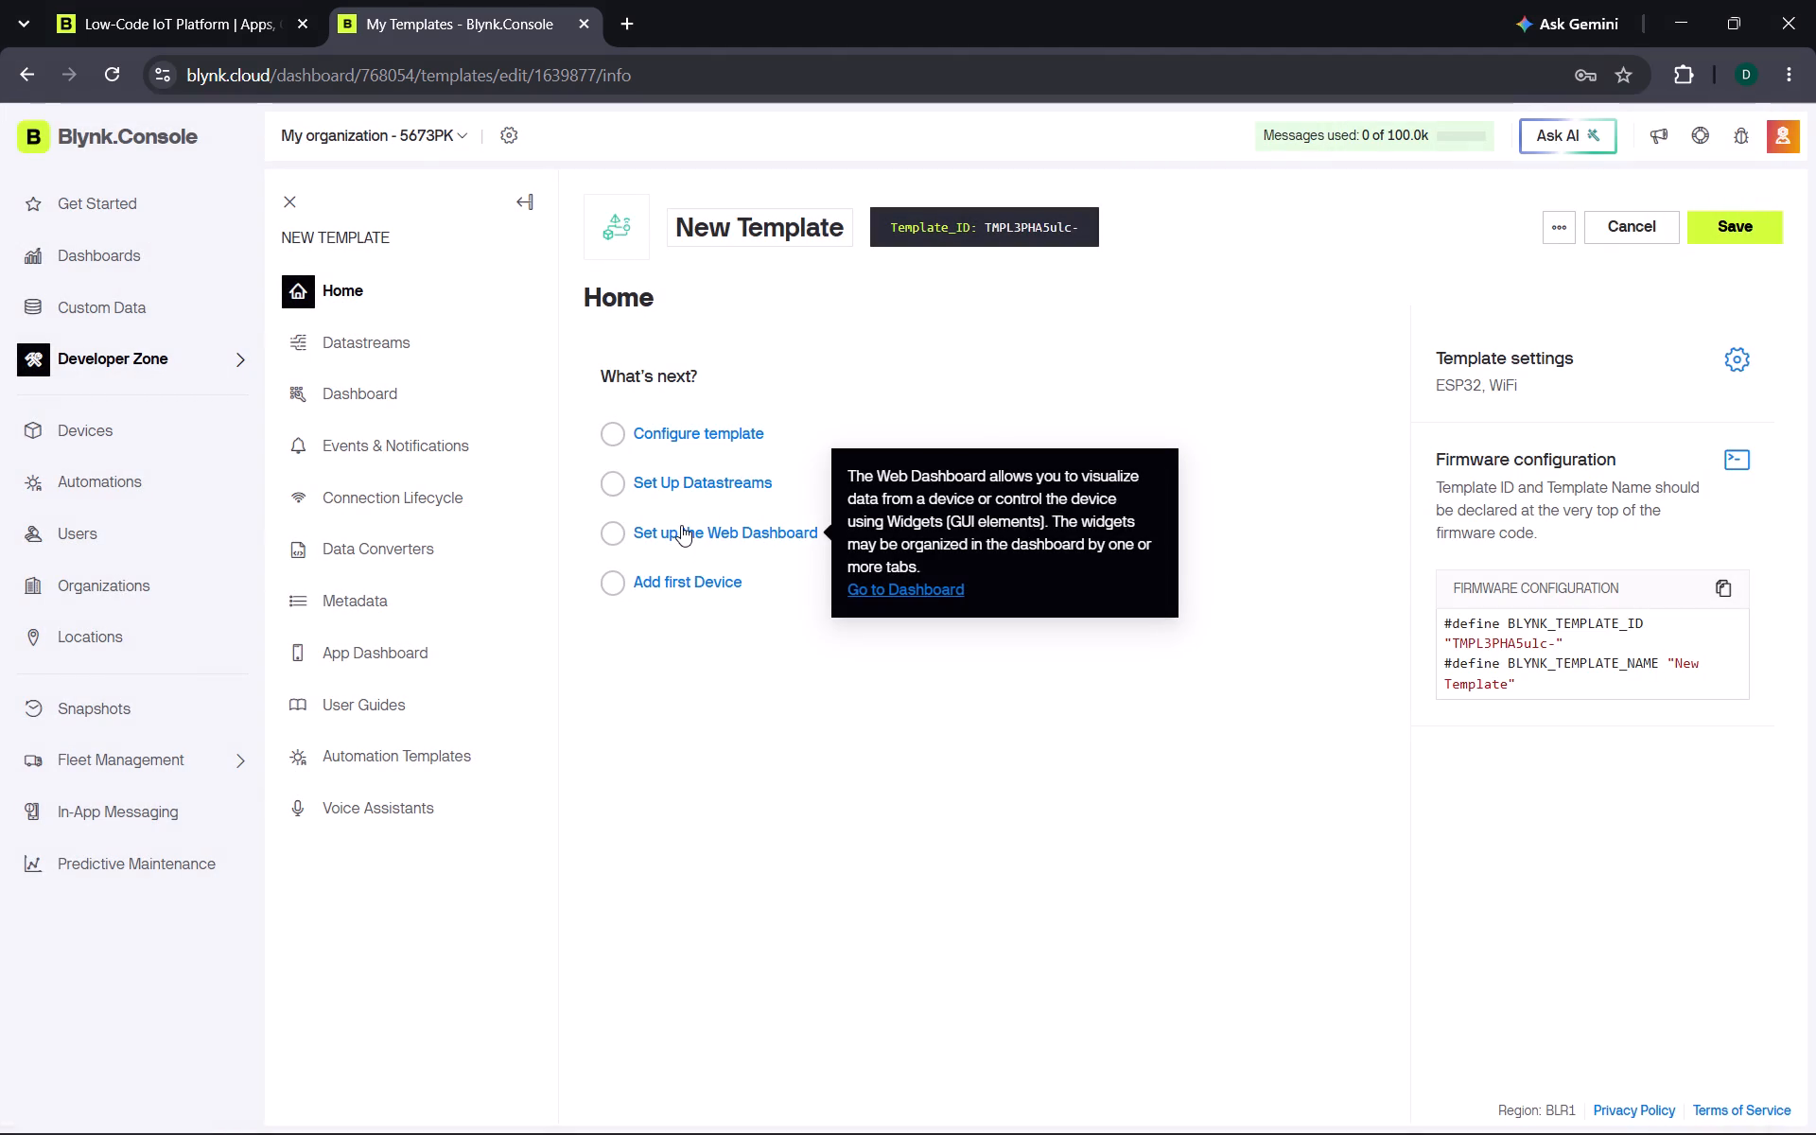
left_click(702, 485)
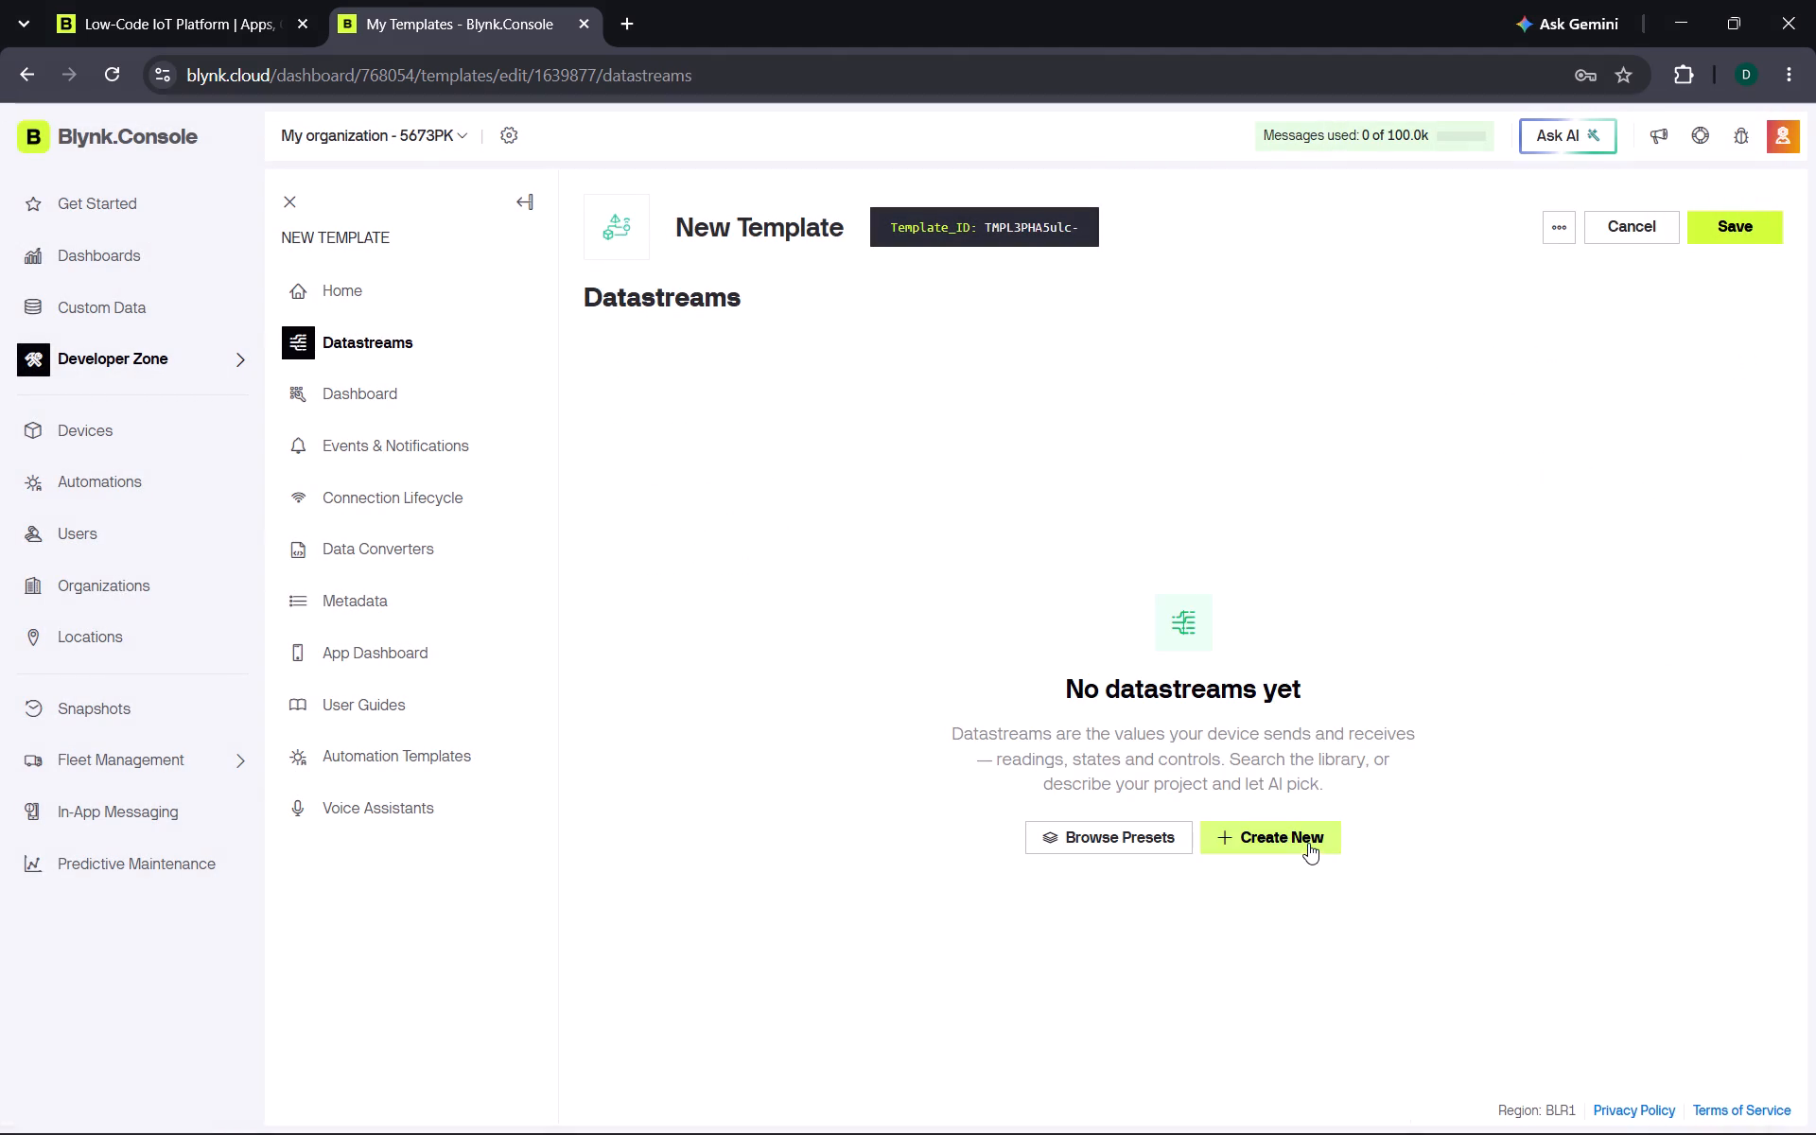
left_click(1308, 843)
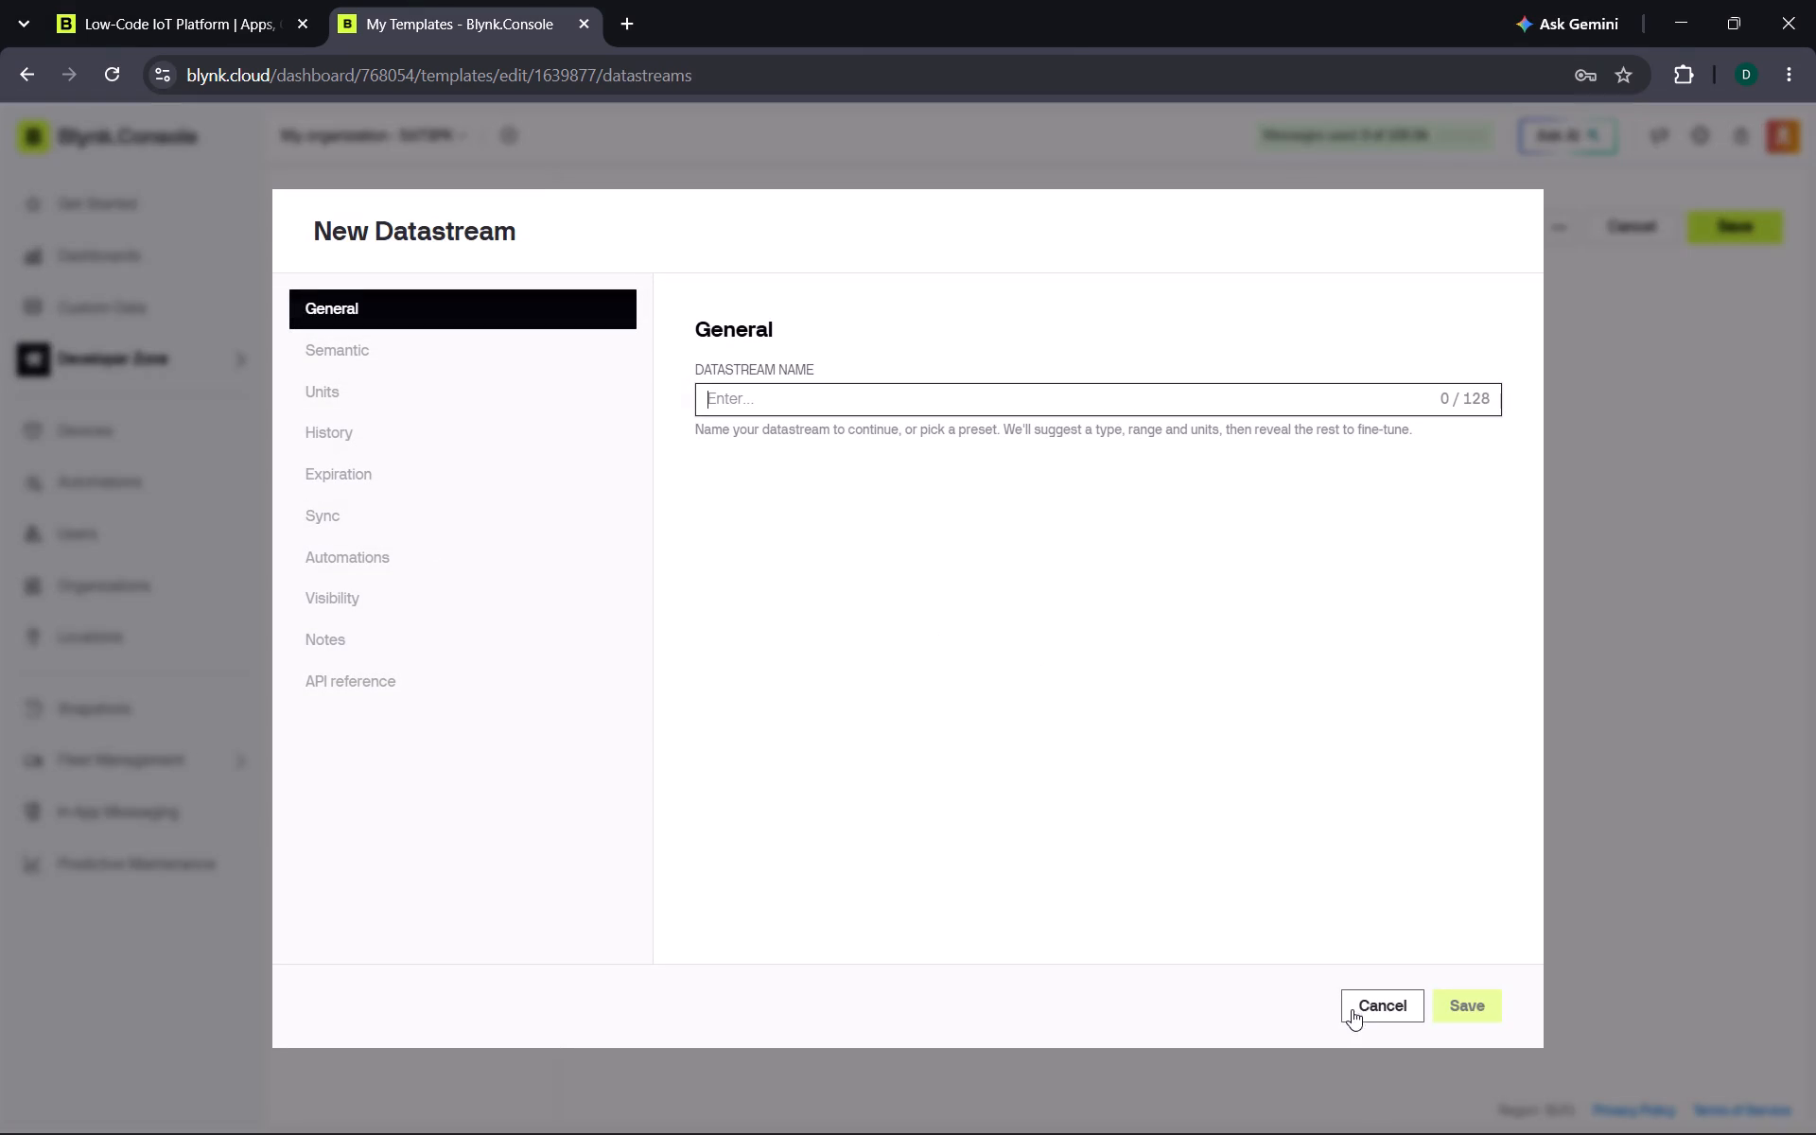
left_click(1362, 1001)
left_click(338, 398)
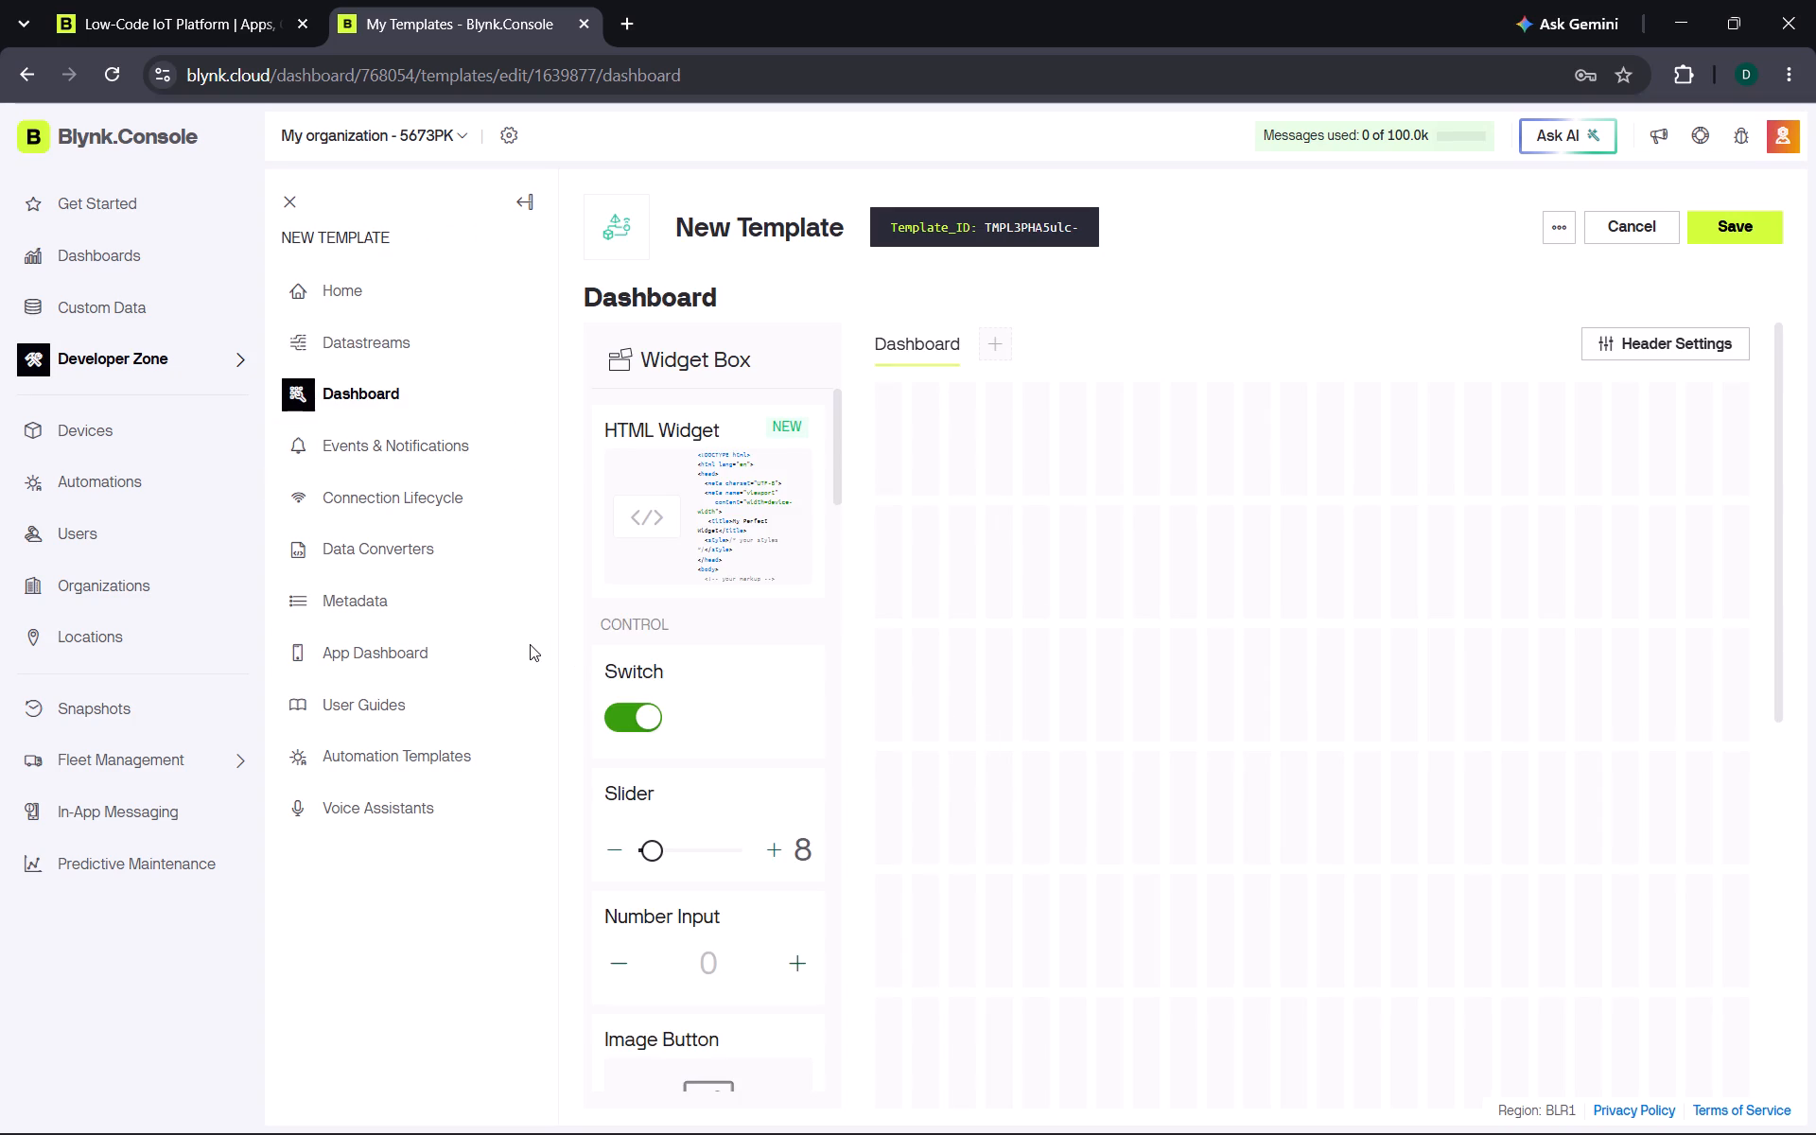
left_click(347, 298)
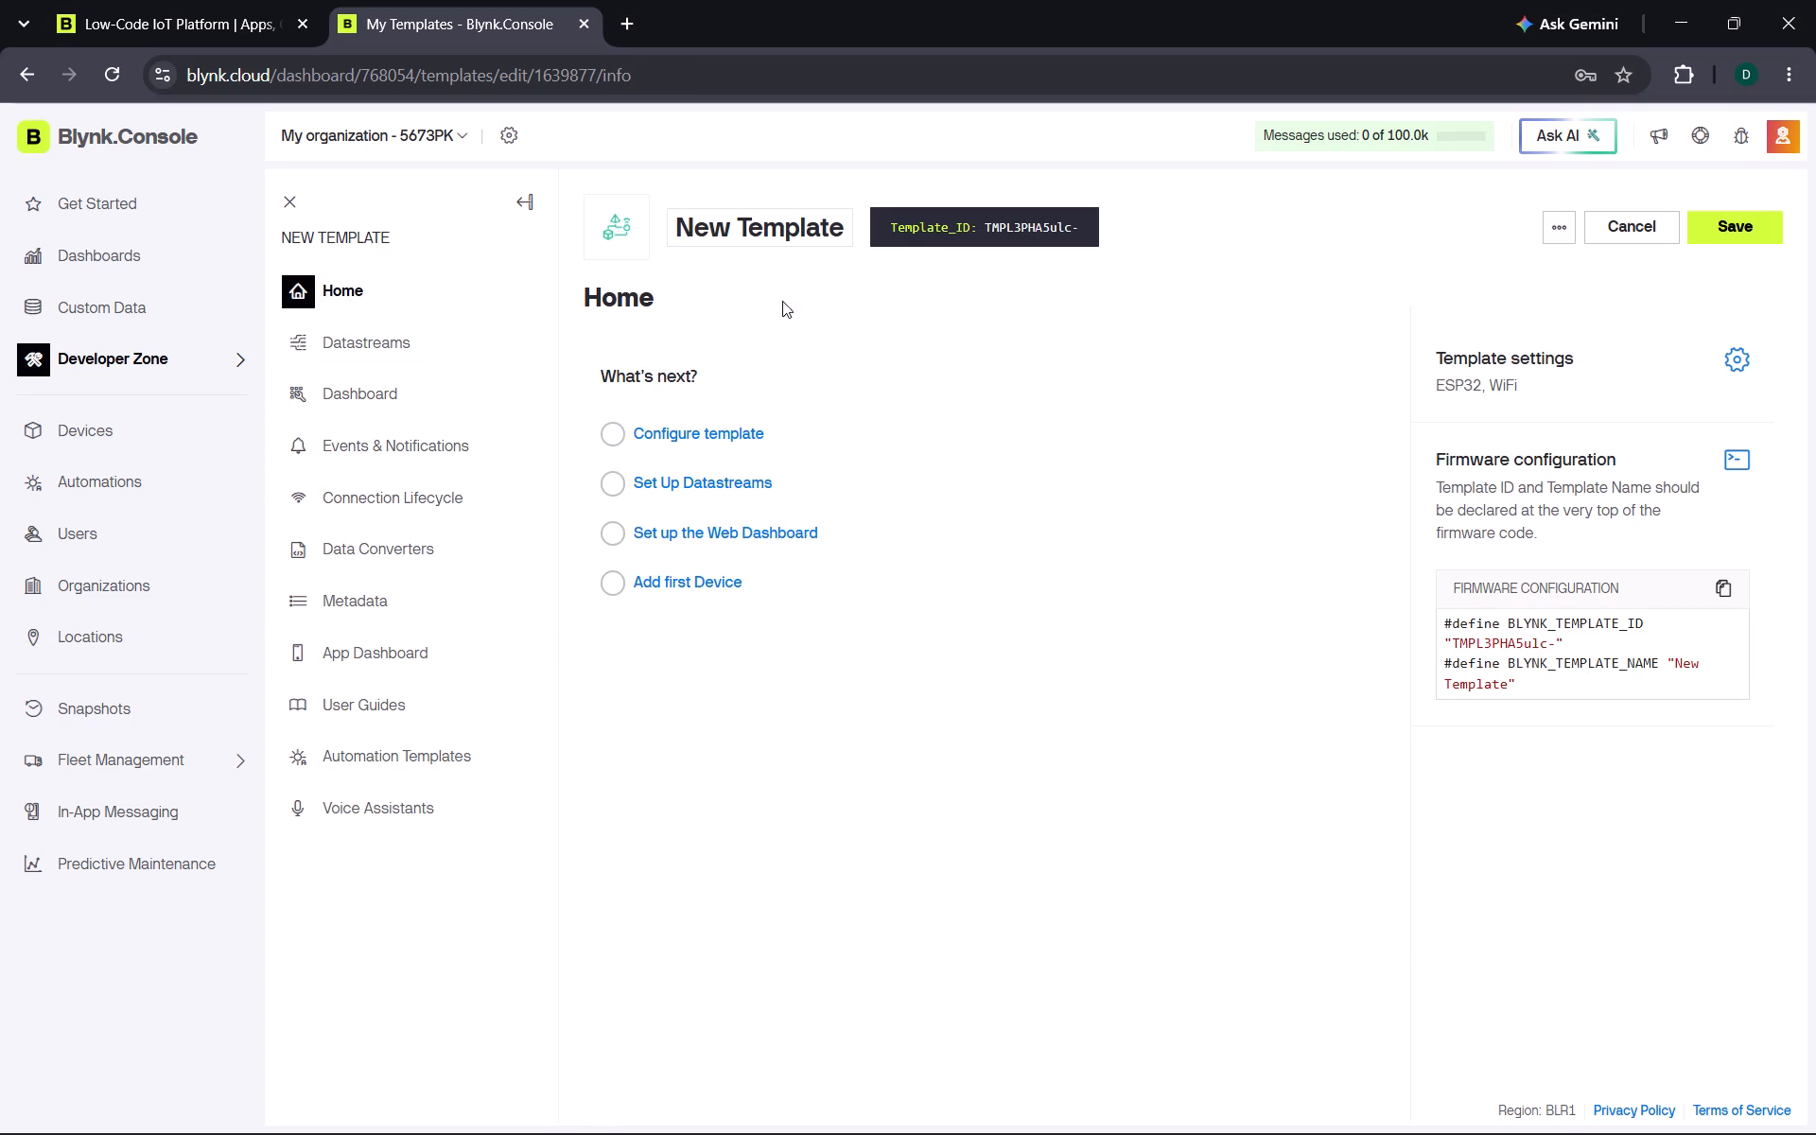
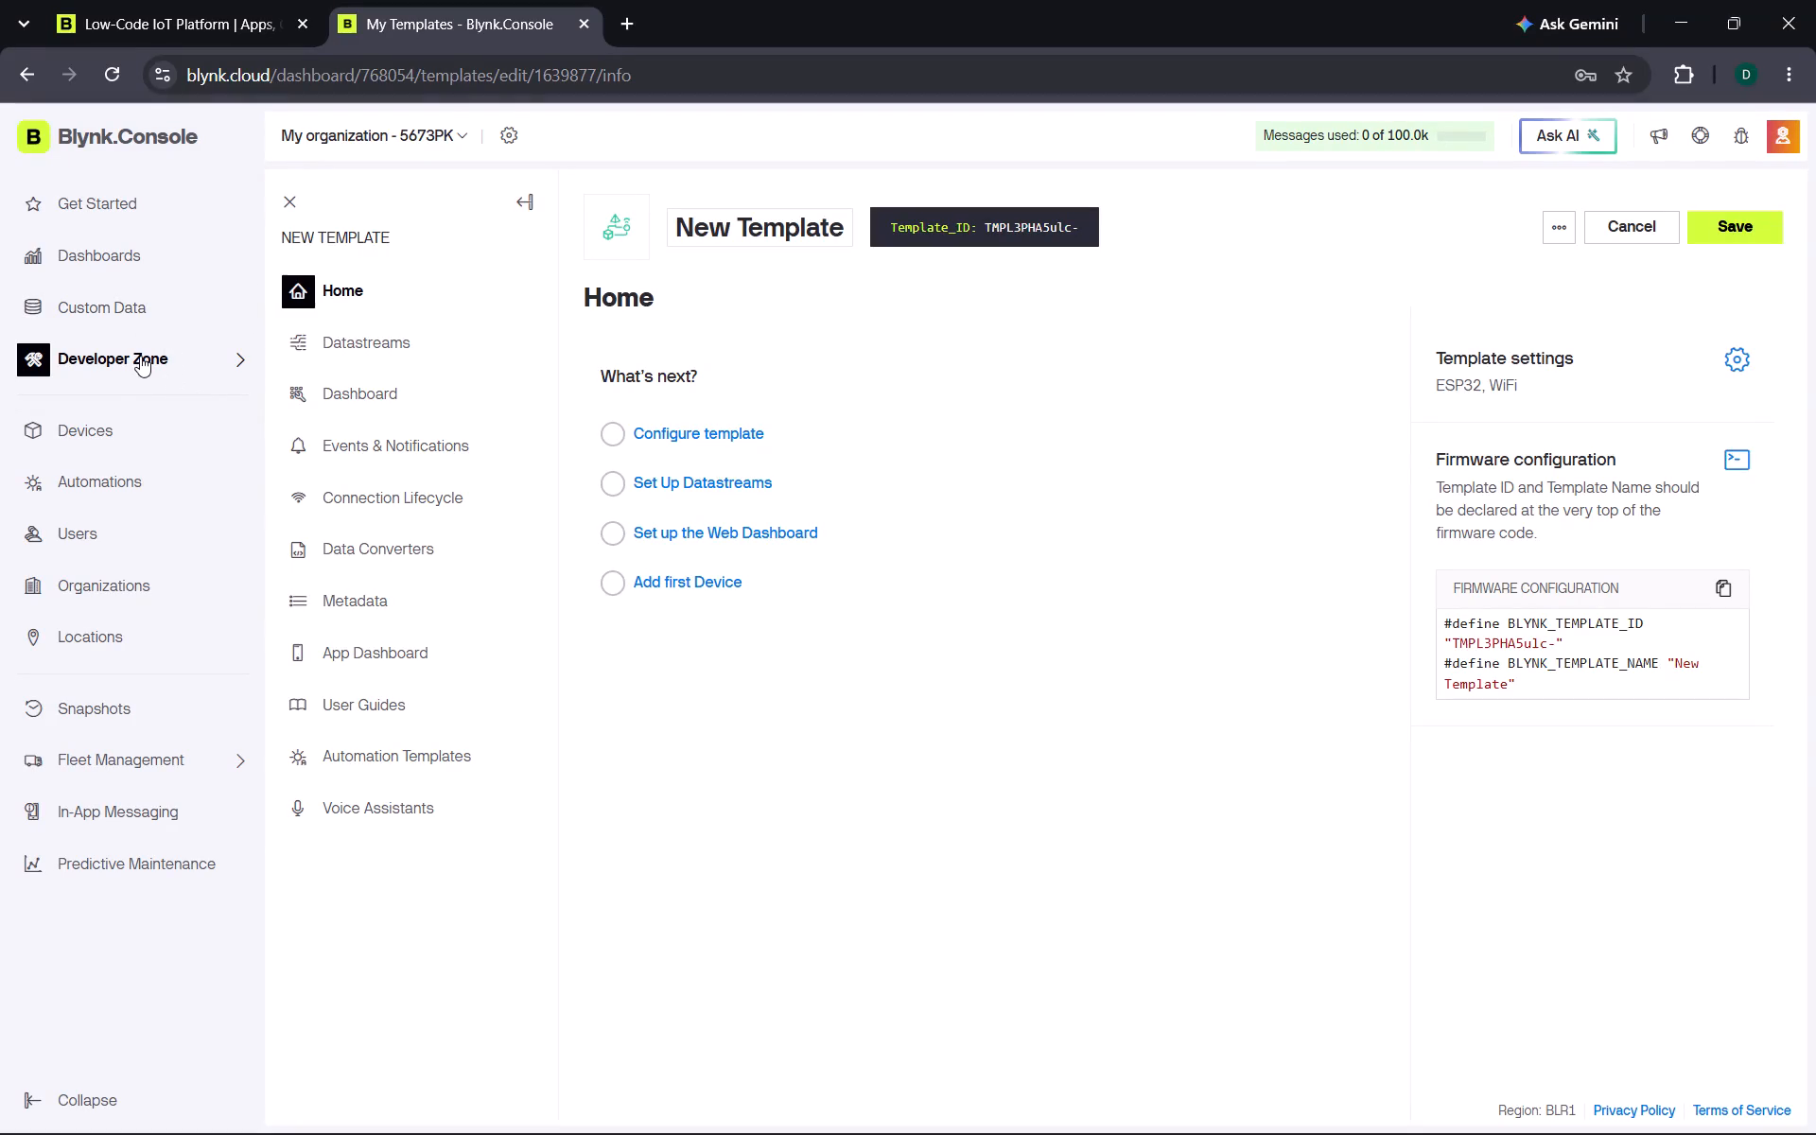
Leave the New Template setup page and open the other existing template from the list of templates.
left_click(139, 357)
left_click(837, 485)
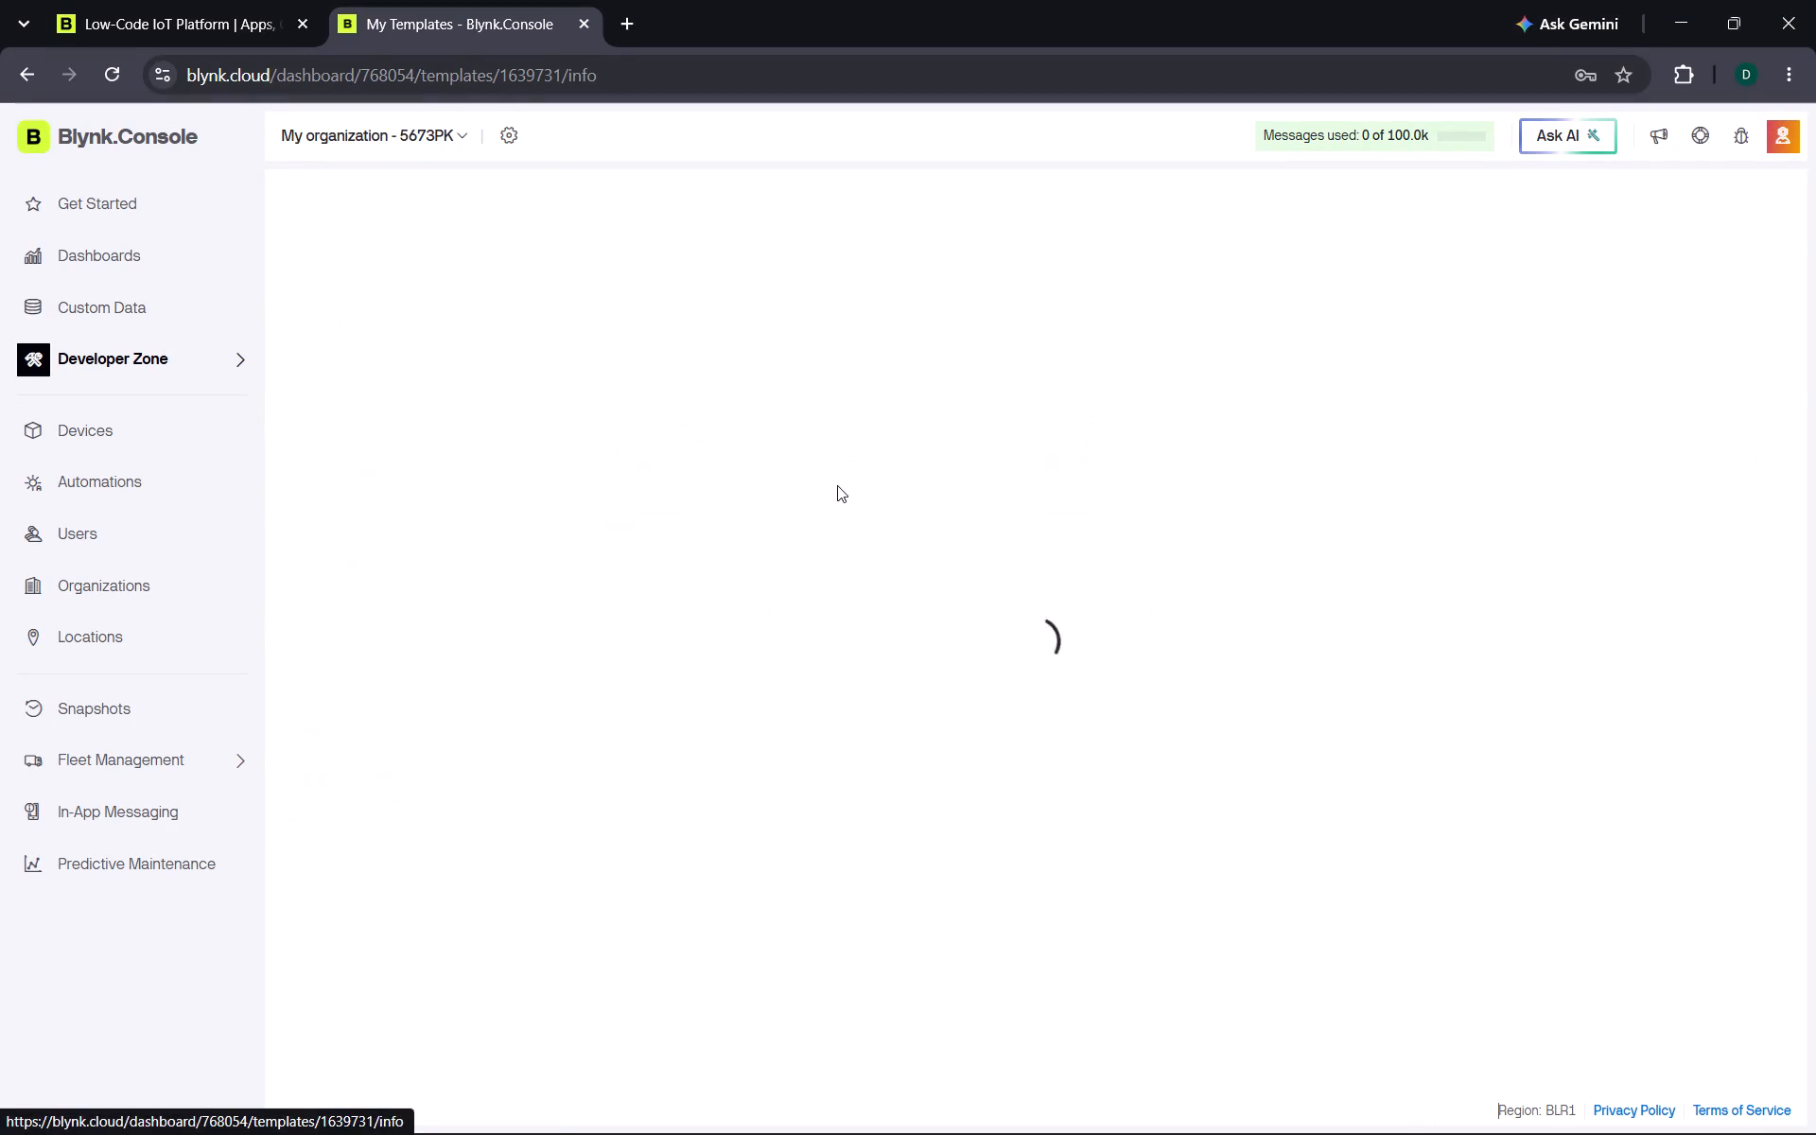
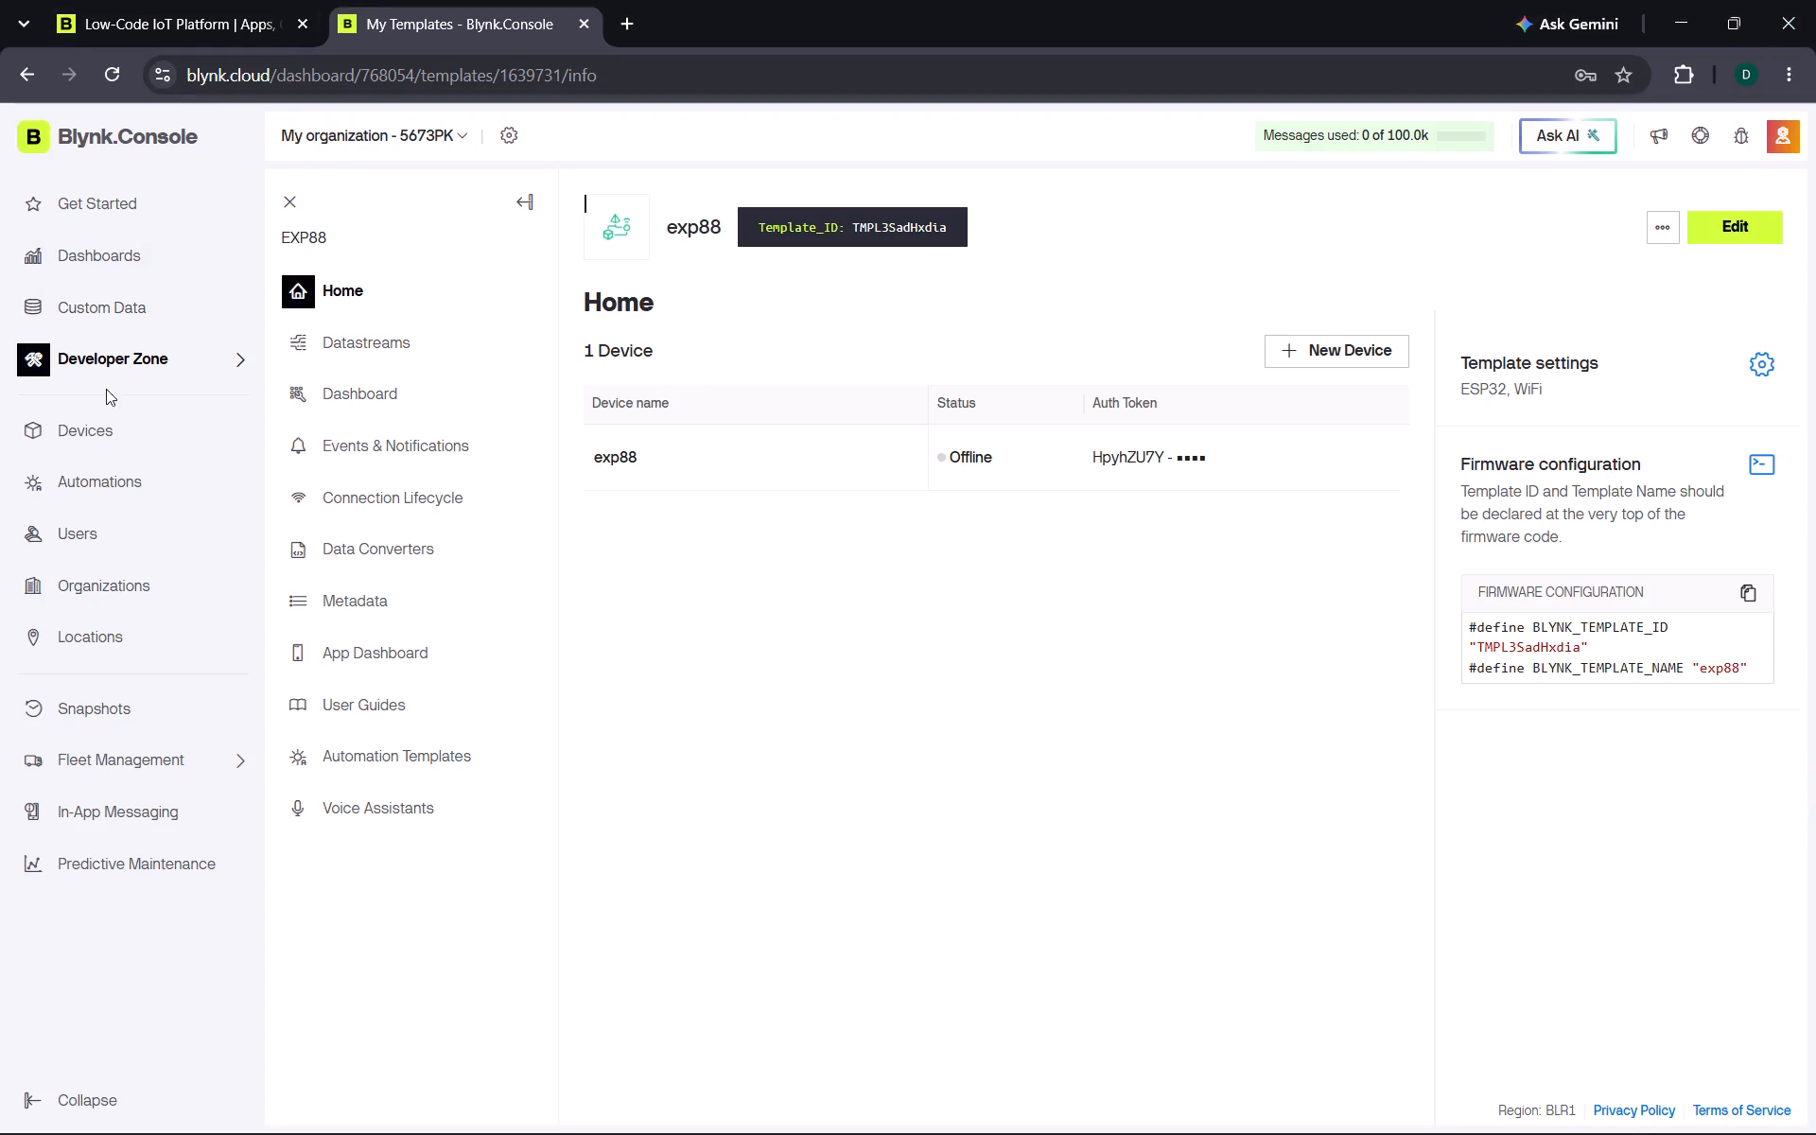
Open the template named New Template from the Developer Zone's template list.
left_click(115, 433)
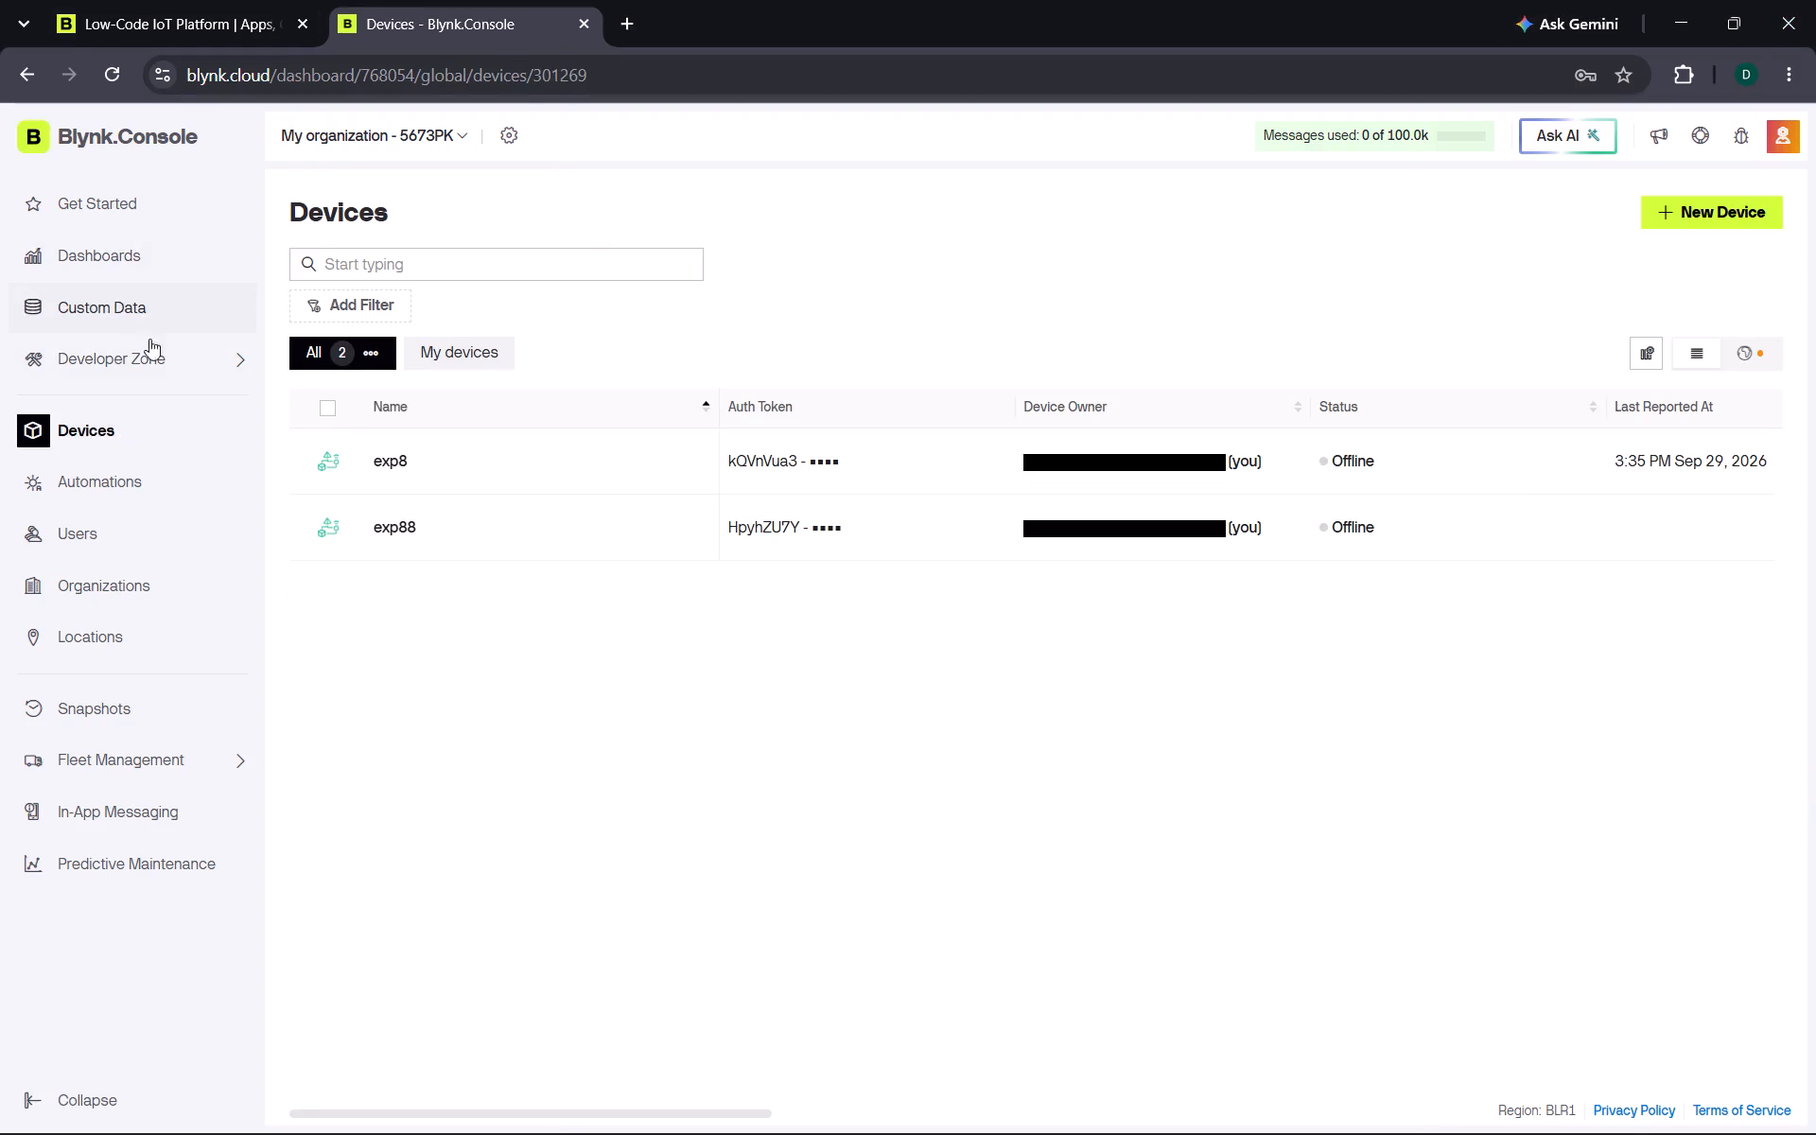
left_click(131, 368)
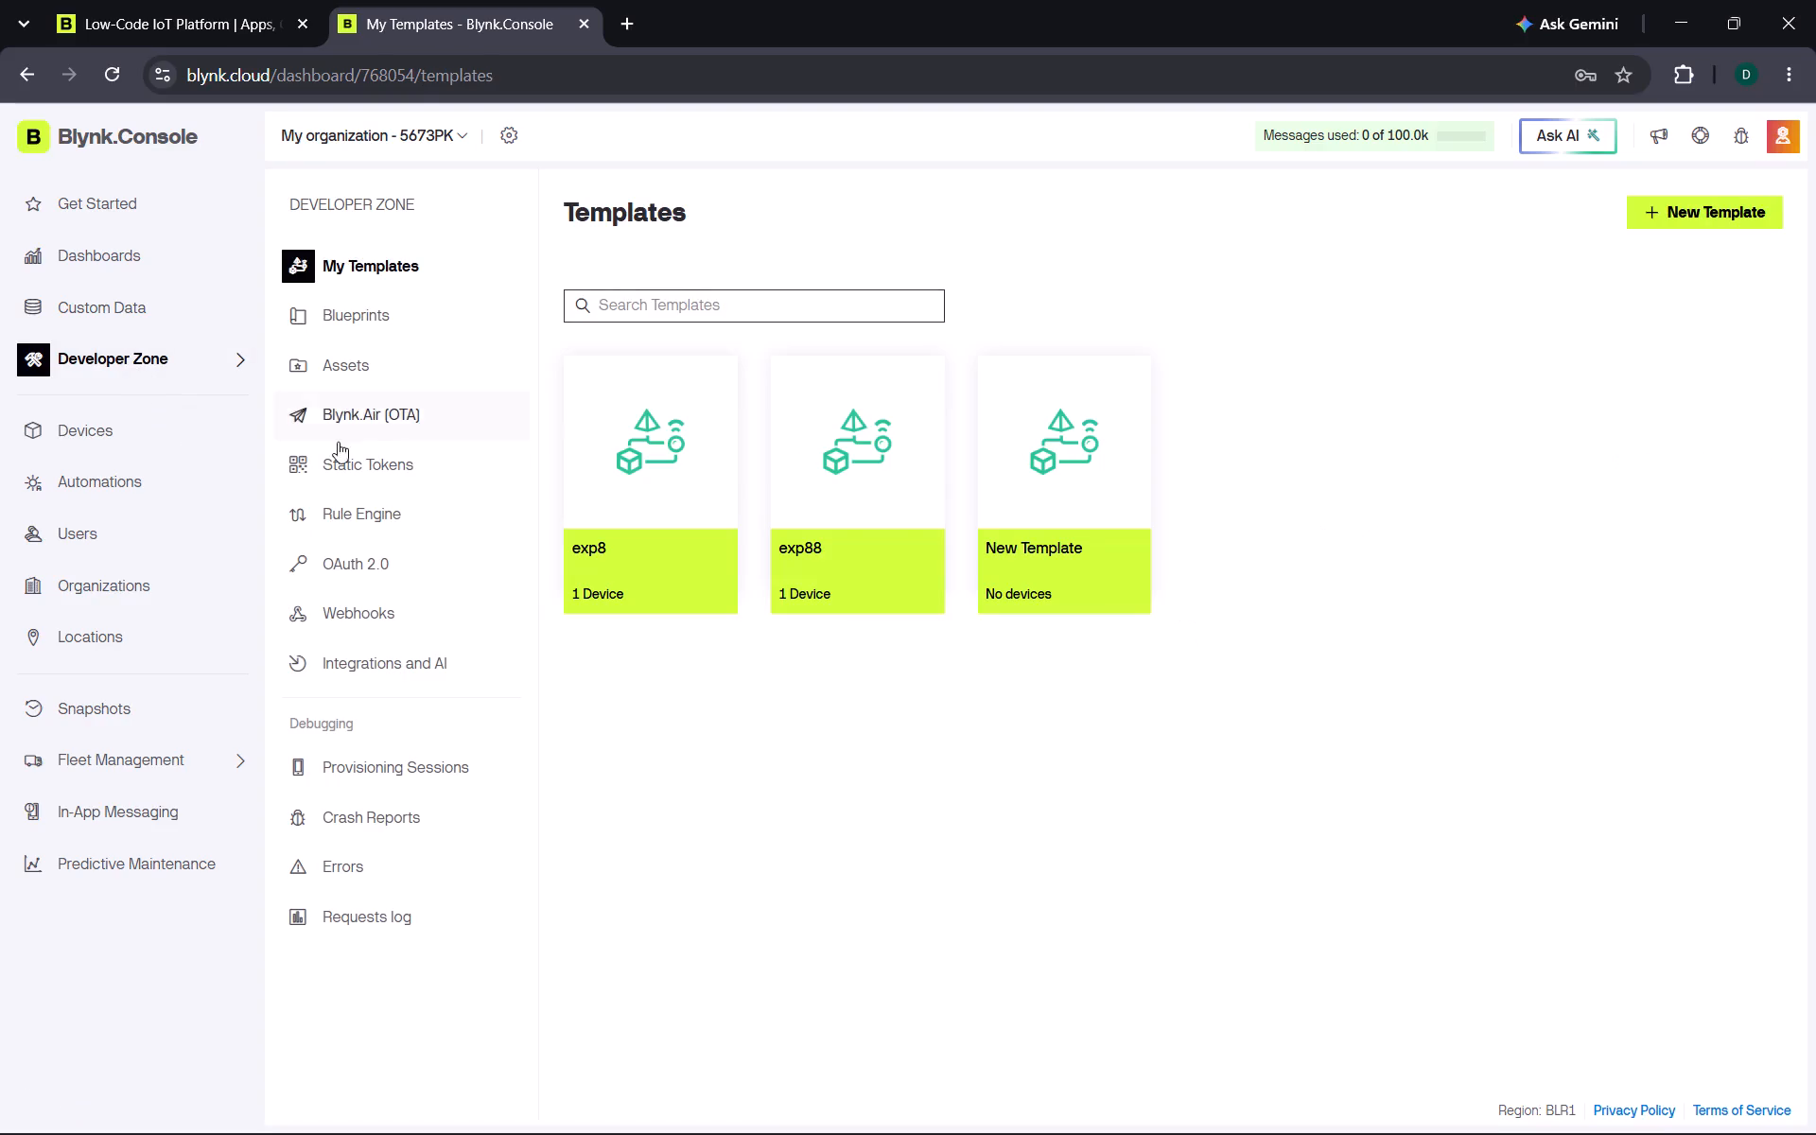
left_click(1036, 527)
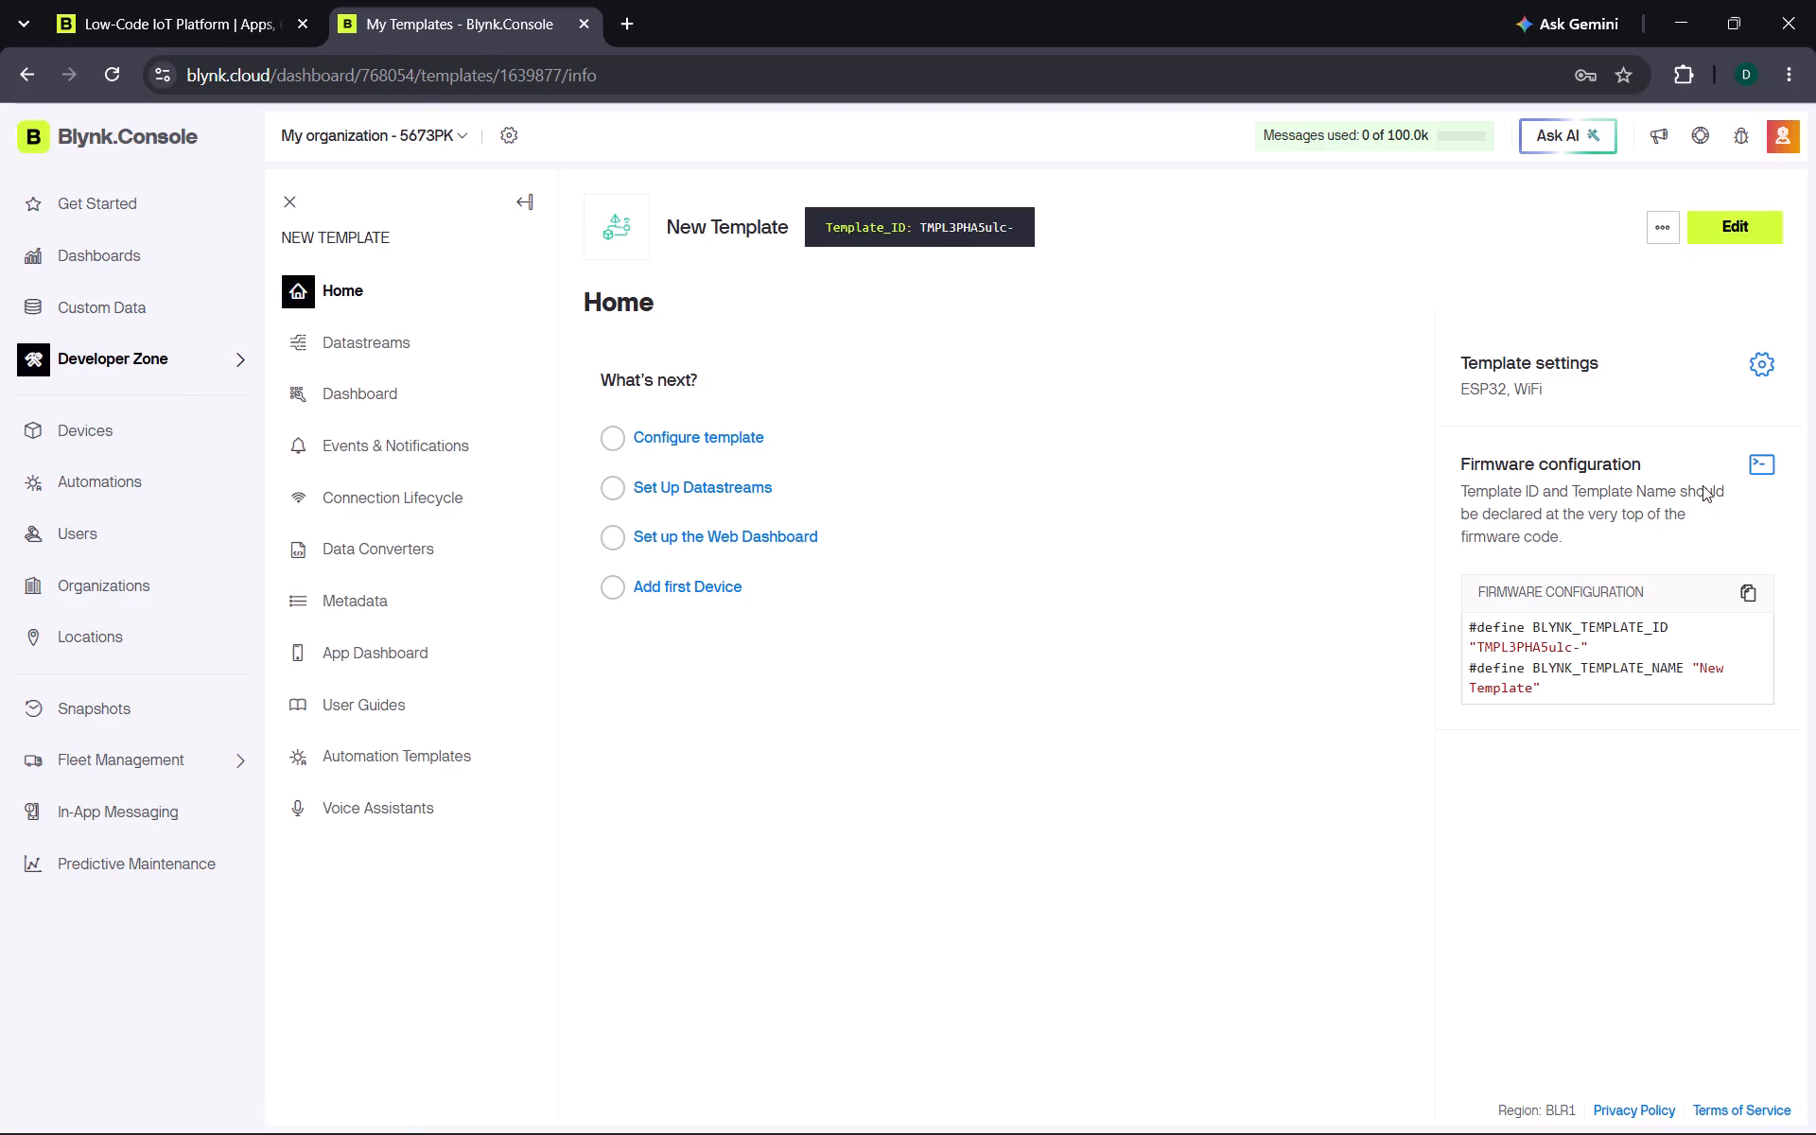
Put the template in edit mode, rename it exp7 in its settings, and save the template.
left_click(1752, 370)
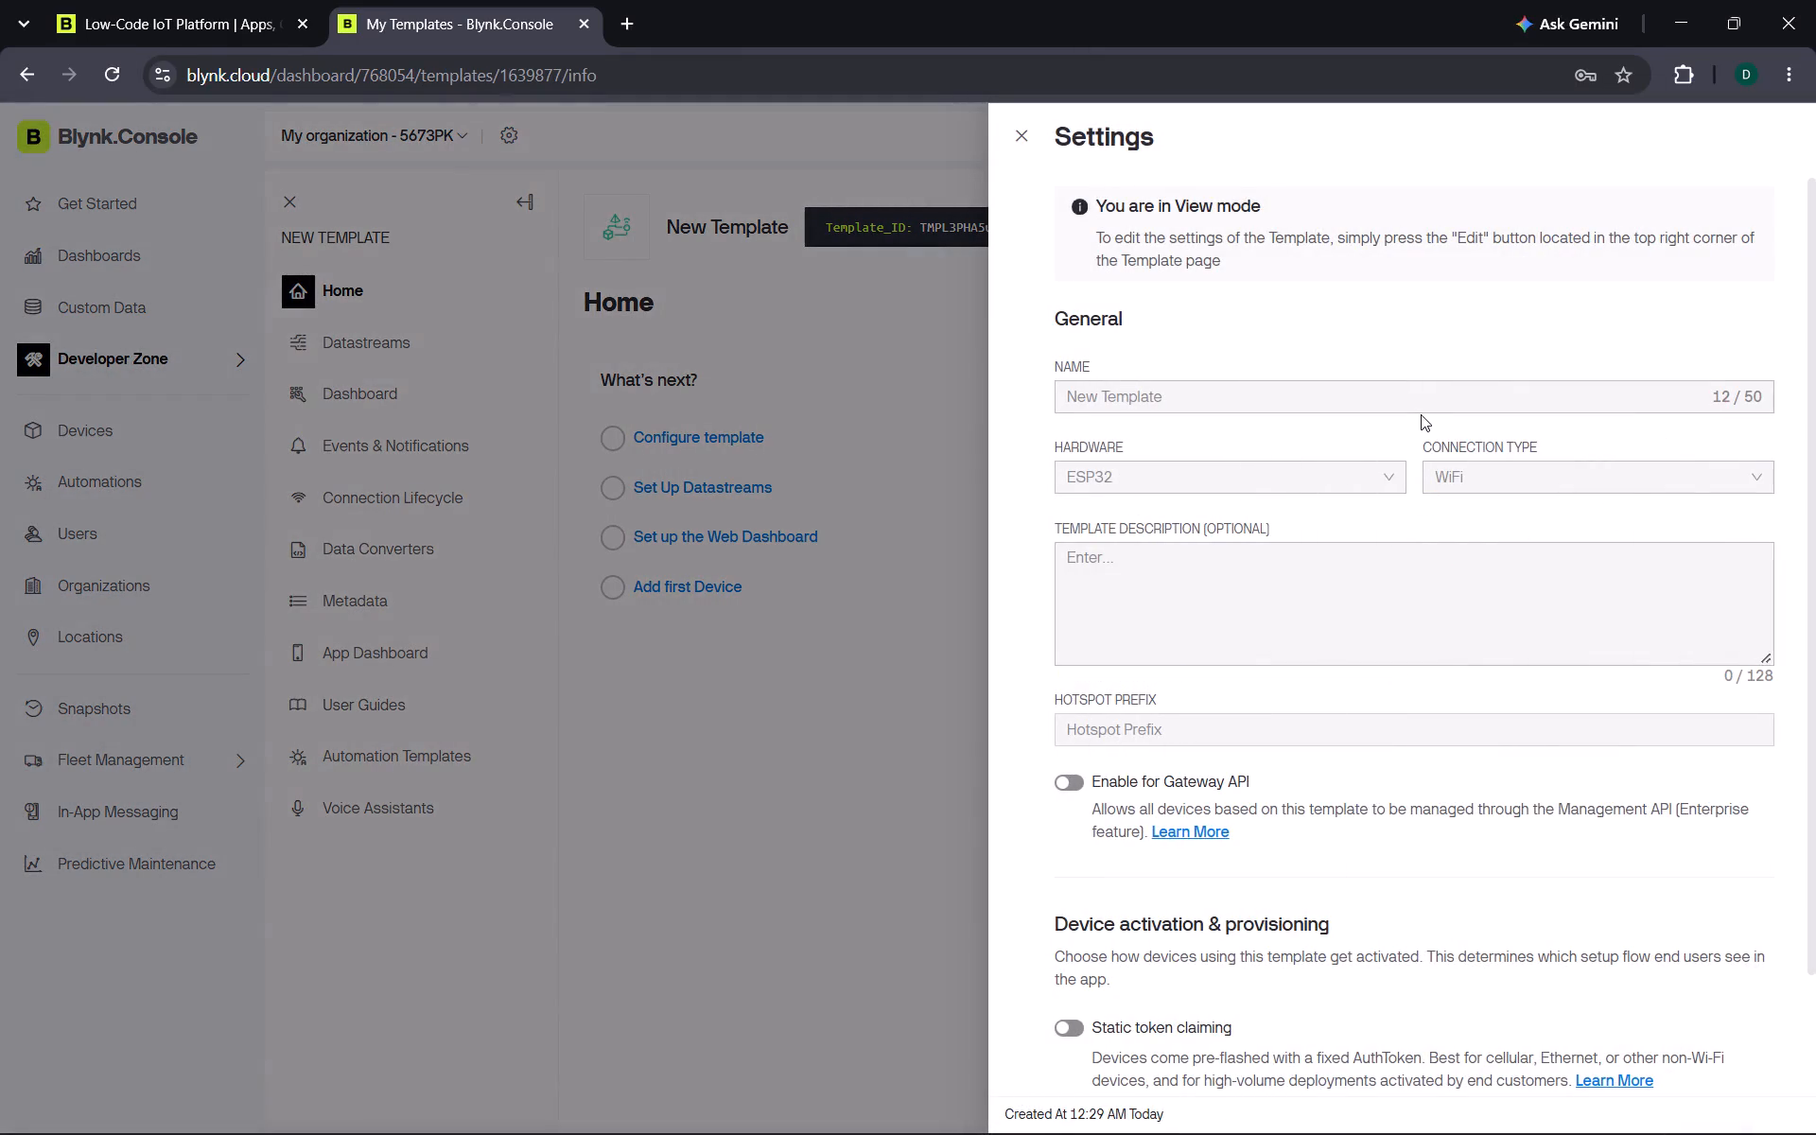
left_click(1021, 136)
left_click(1755, 224)
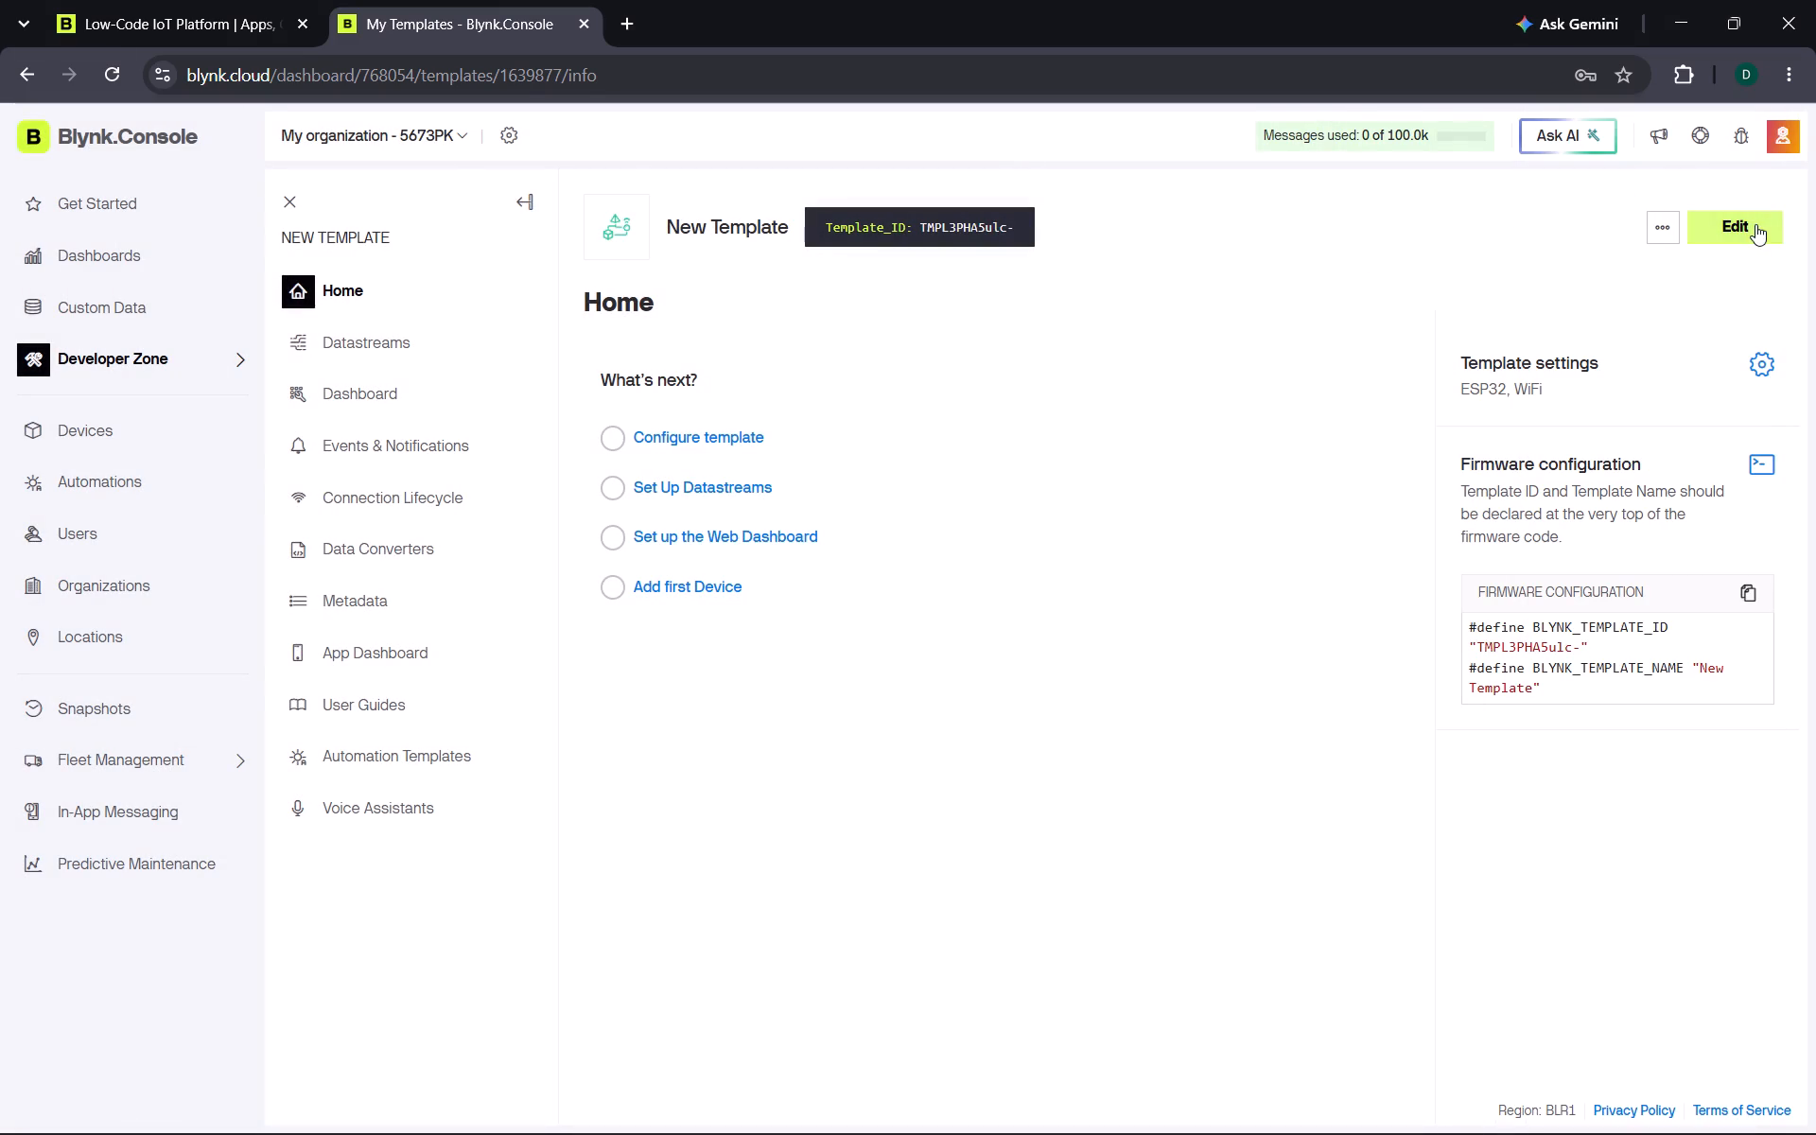
left_click(1727, 351)
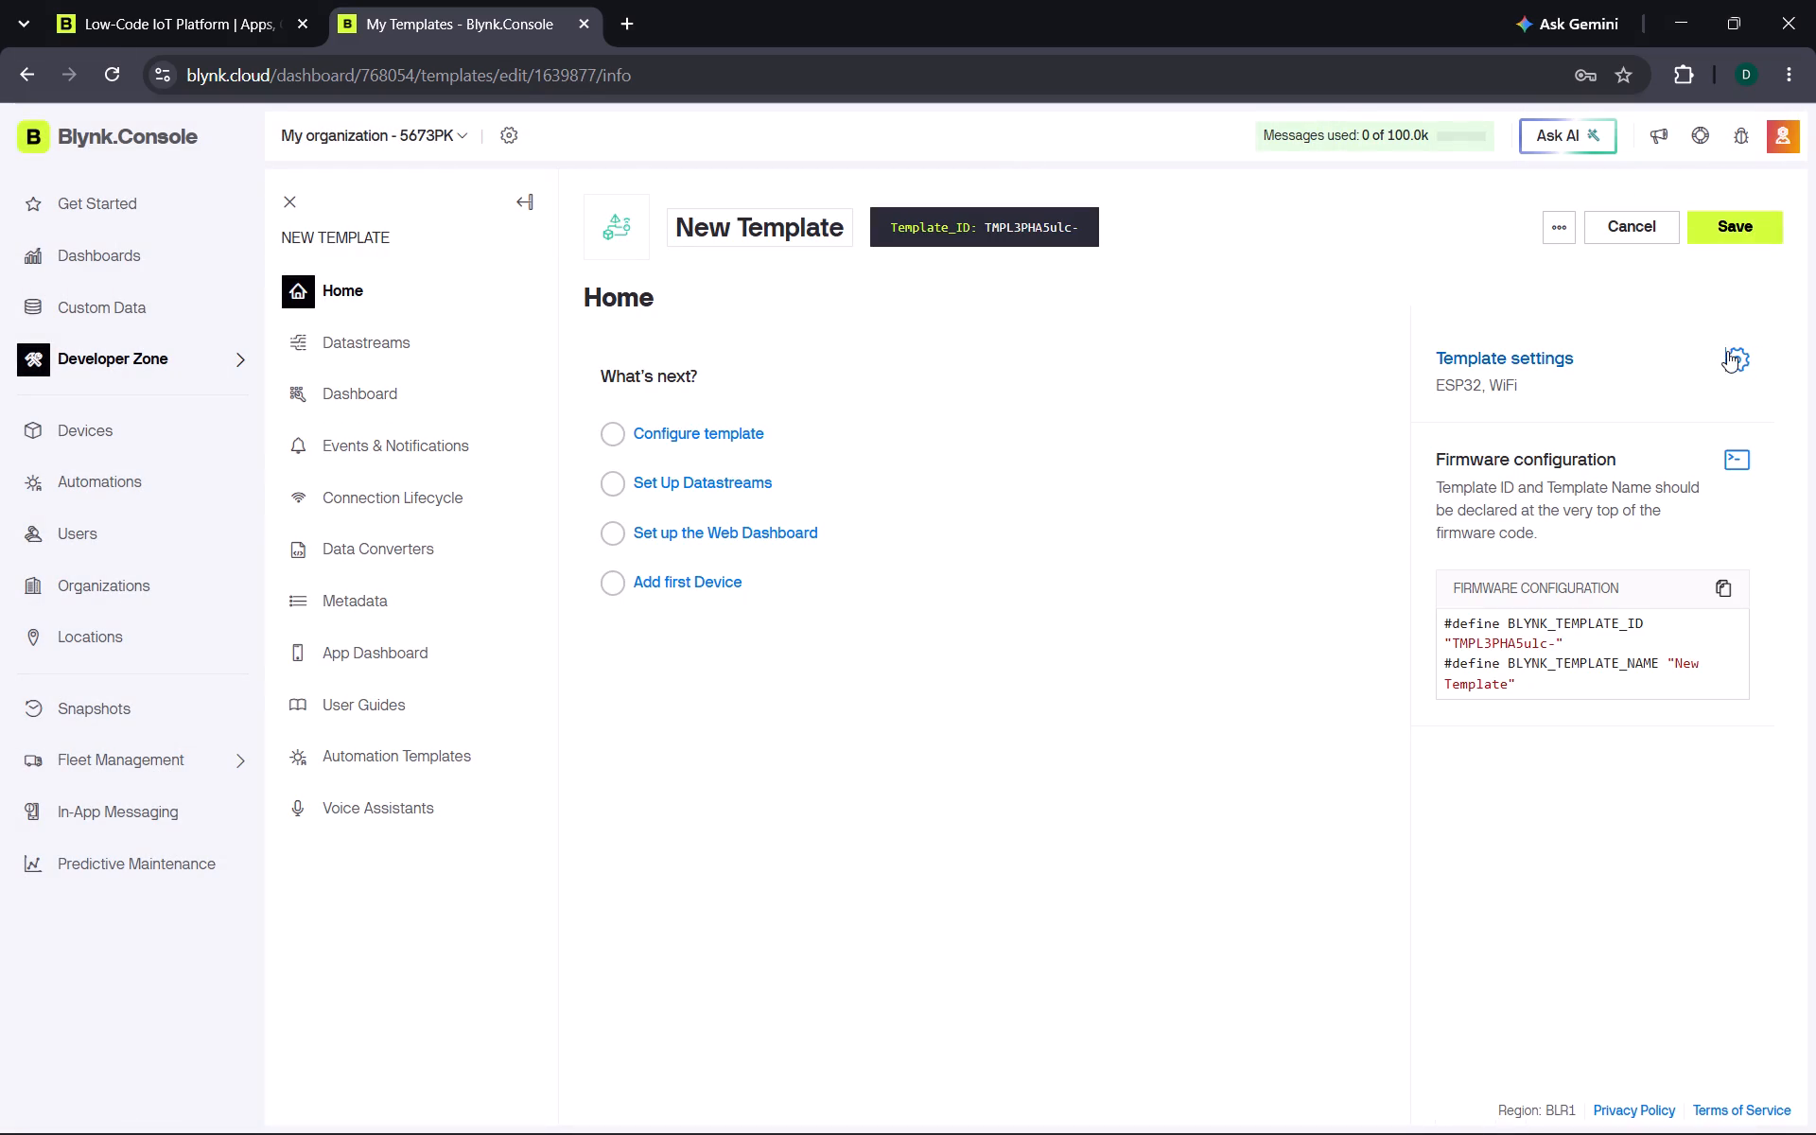
left_click(1501, 495)
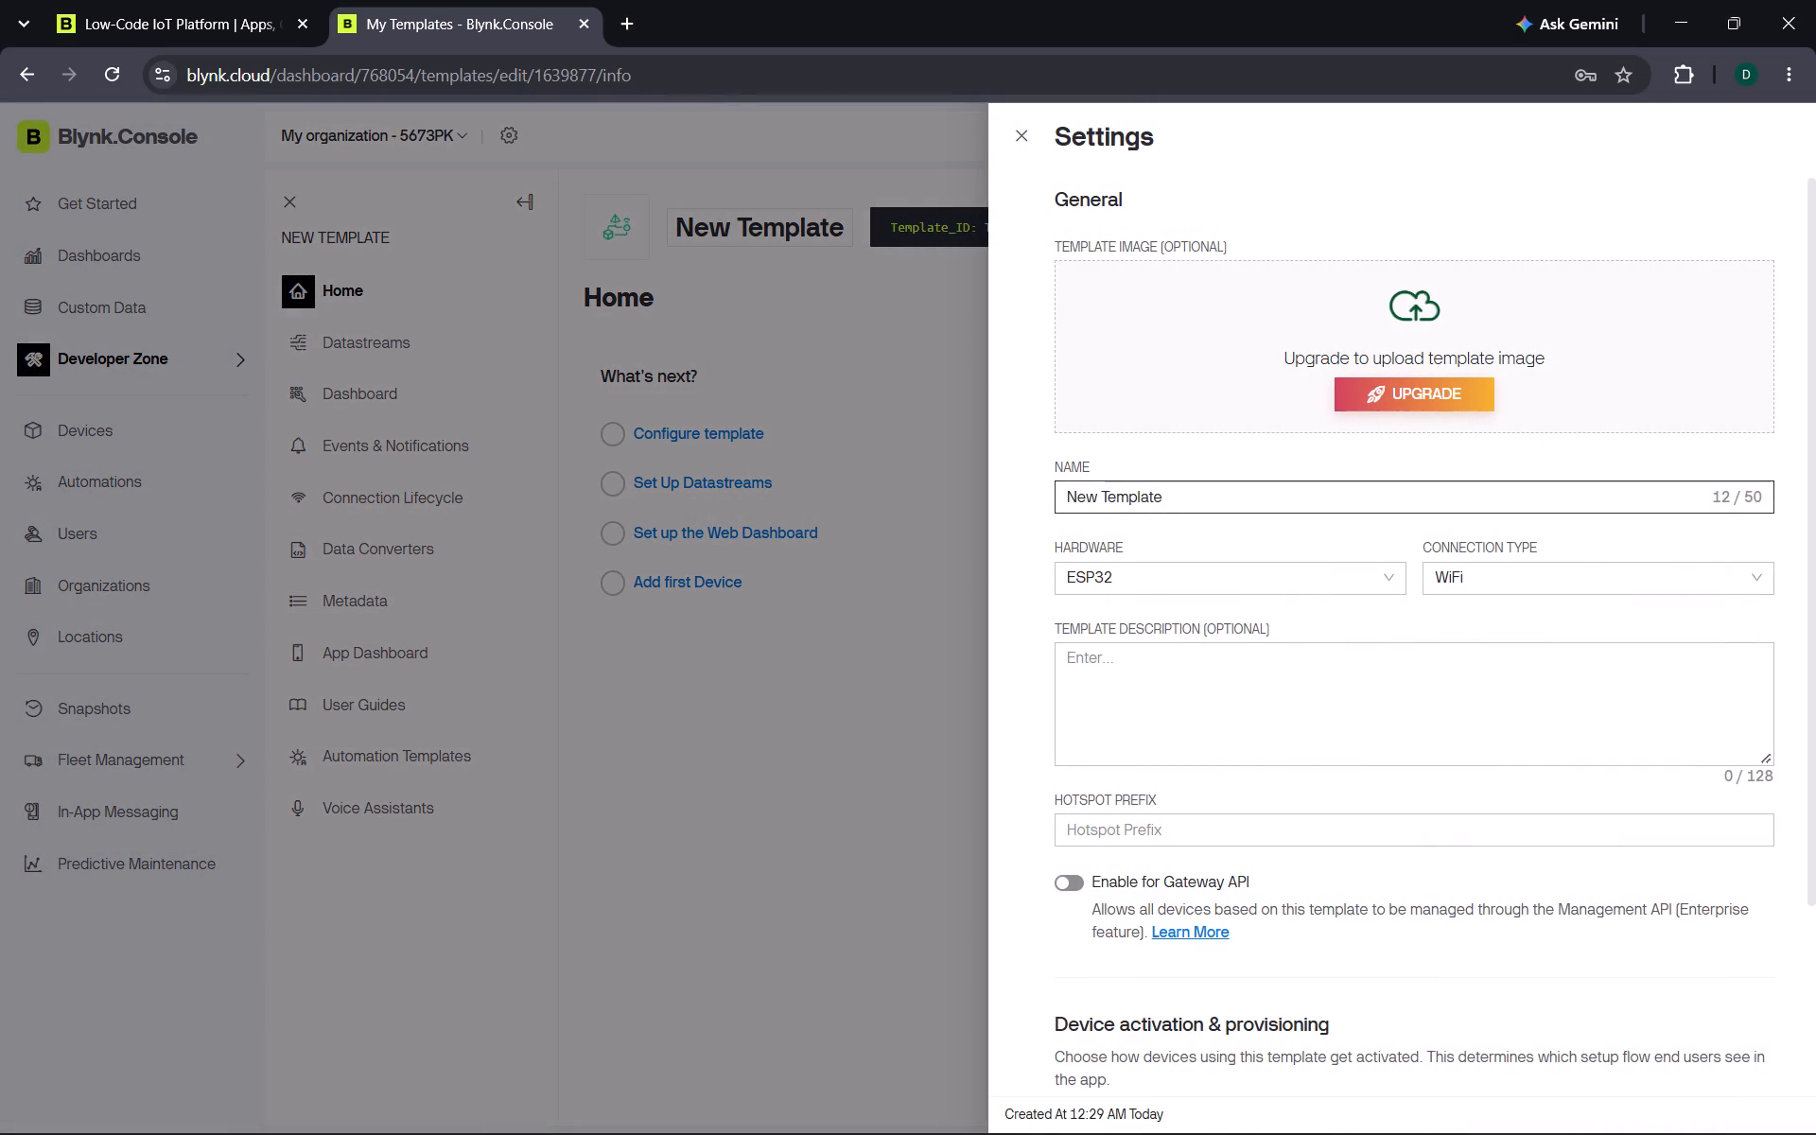
key("BackSpace")
key("BackSpace")
key("BackSpace")
key("BackSpace")
key("BackSpace")
key("BackSpace")
key("BackSpace")
key("BackSpace")
key("BackSpace")
key("BackSpace")
key("BackSpace")
key("BackSpace")
key("BackSpace")
key("BackSpace")
key("BackSpace")
key("BackSpace")
key("BackSpace")
key("BackSpace")
key("BackSpace")
key("BackSpace")
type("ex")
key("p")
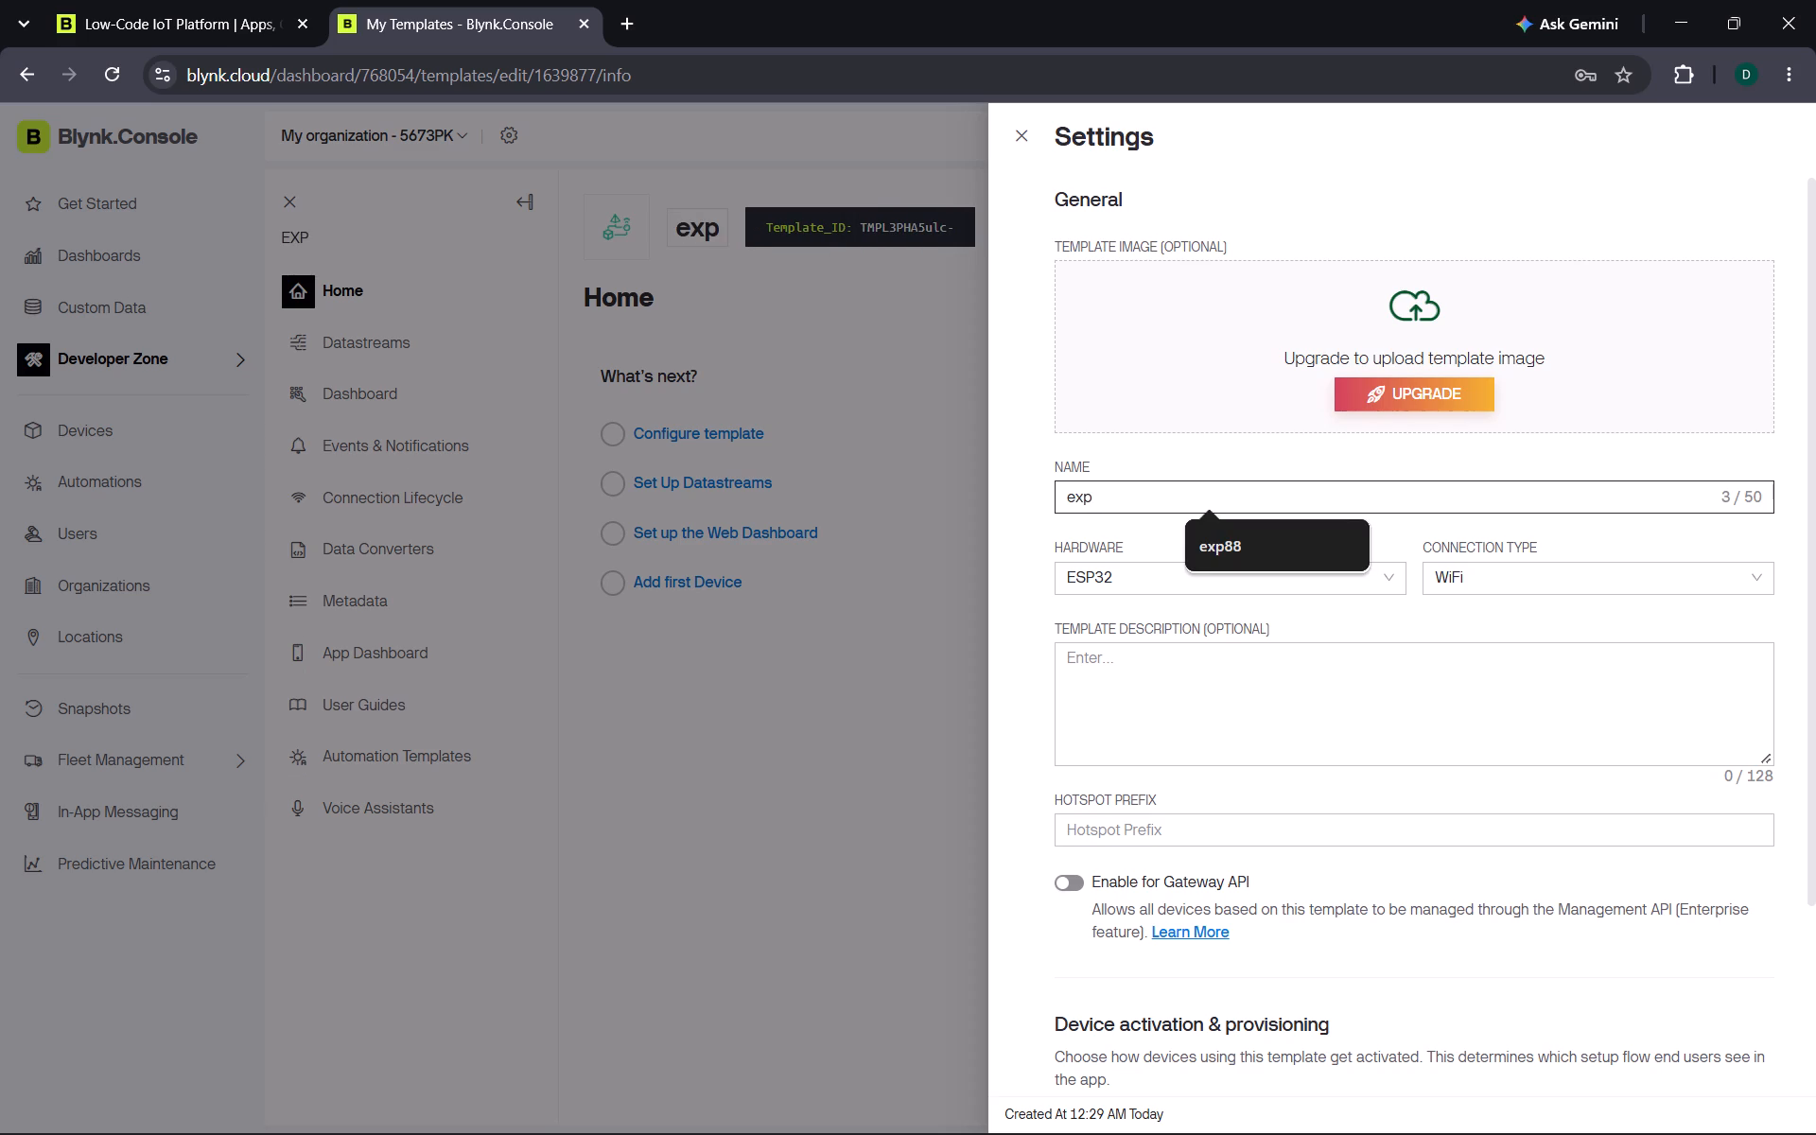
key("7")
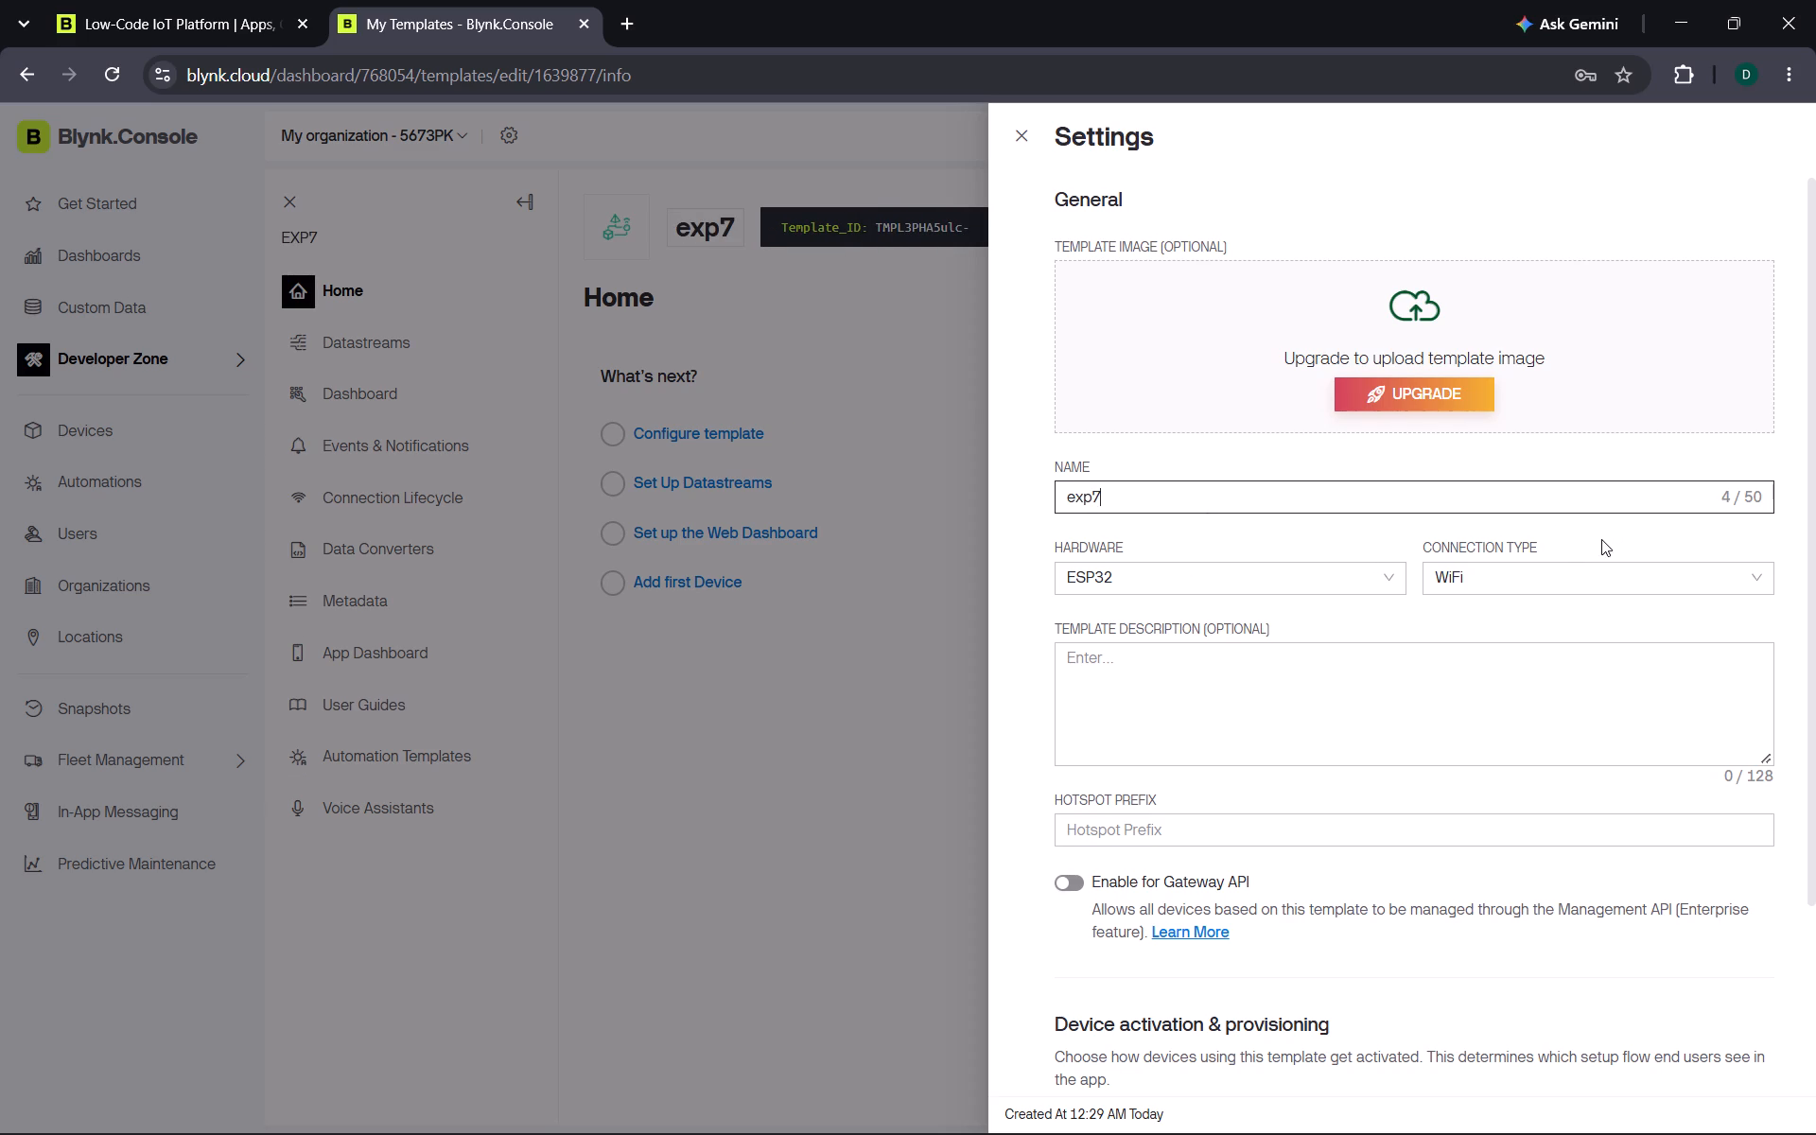
left_click(648, 697)
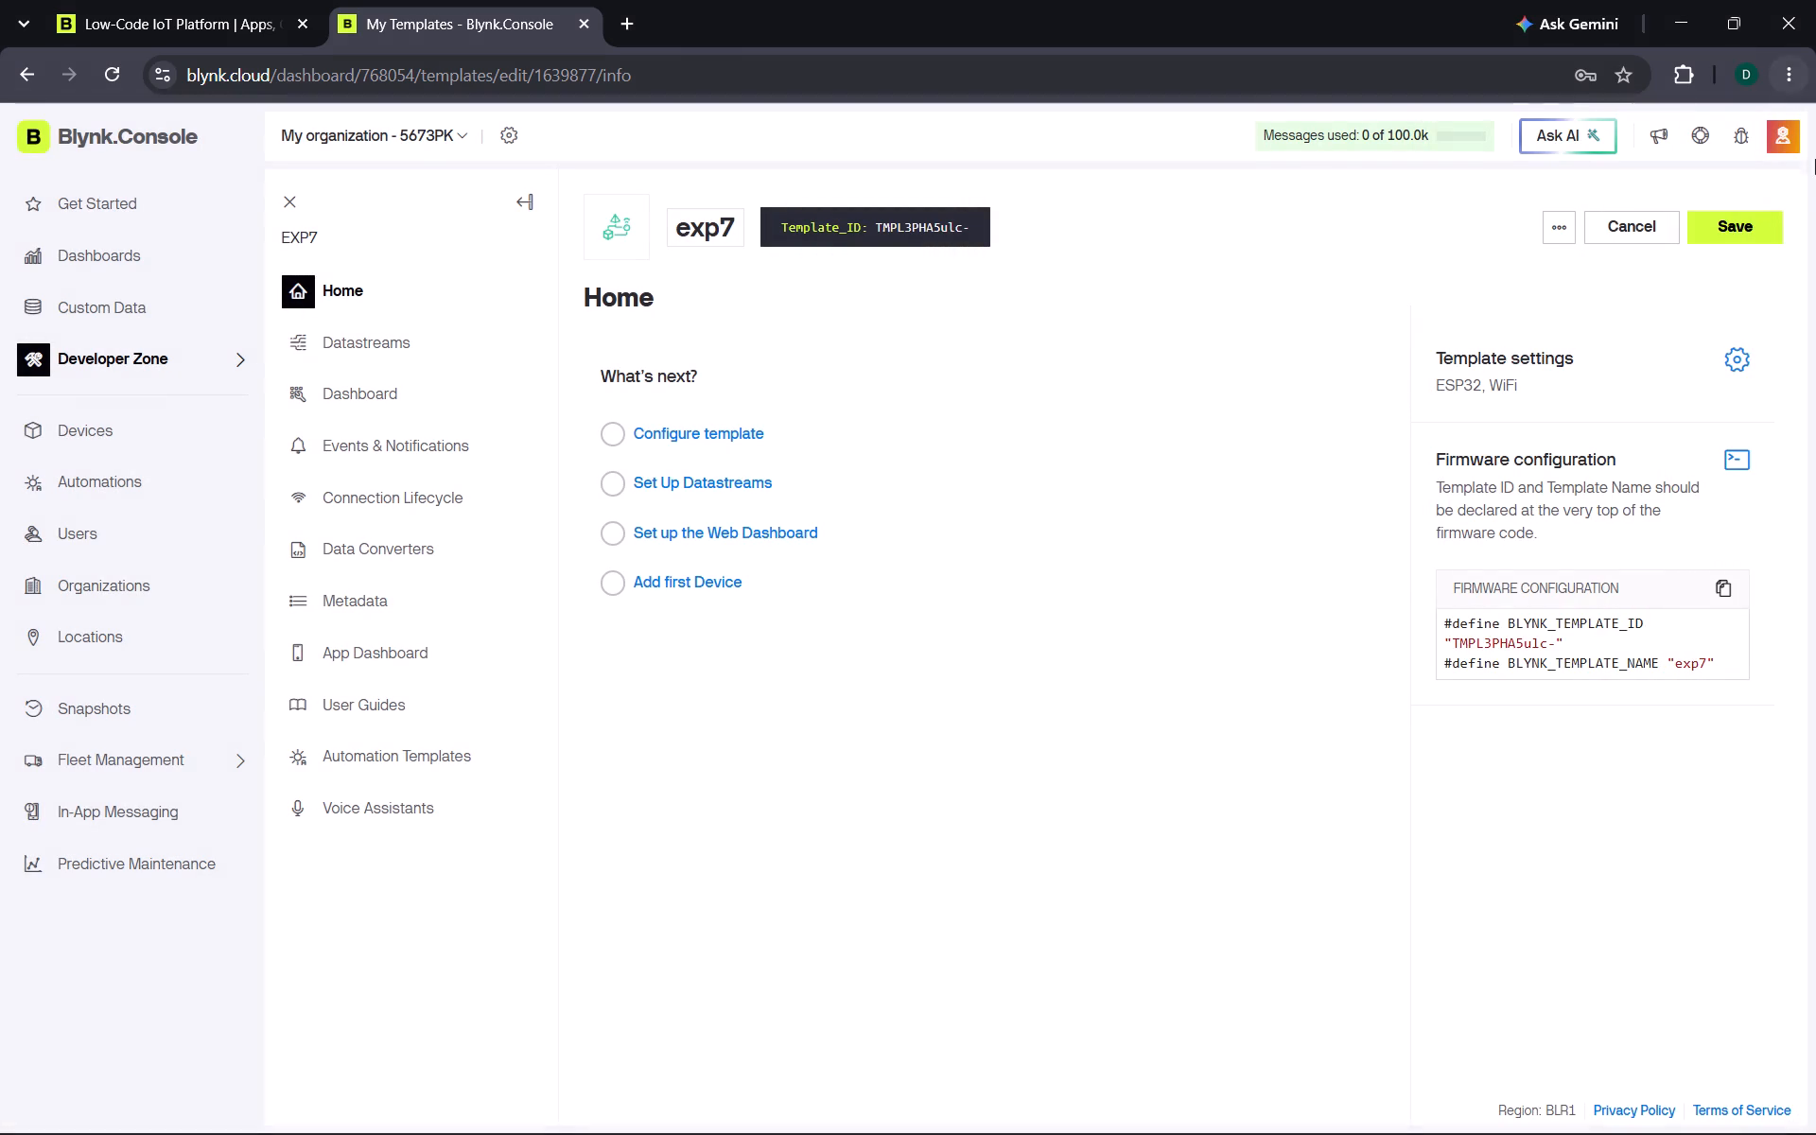
left_click(1746, 230)
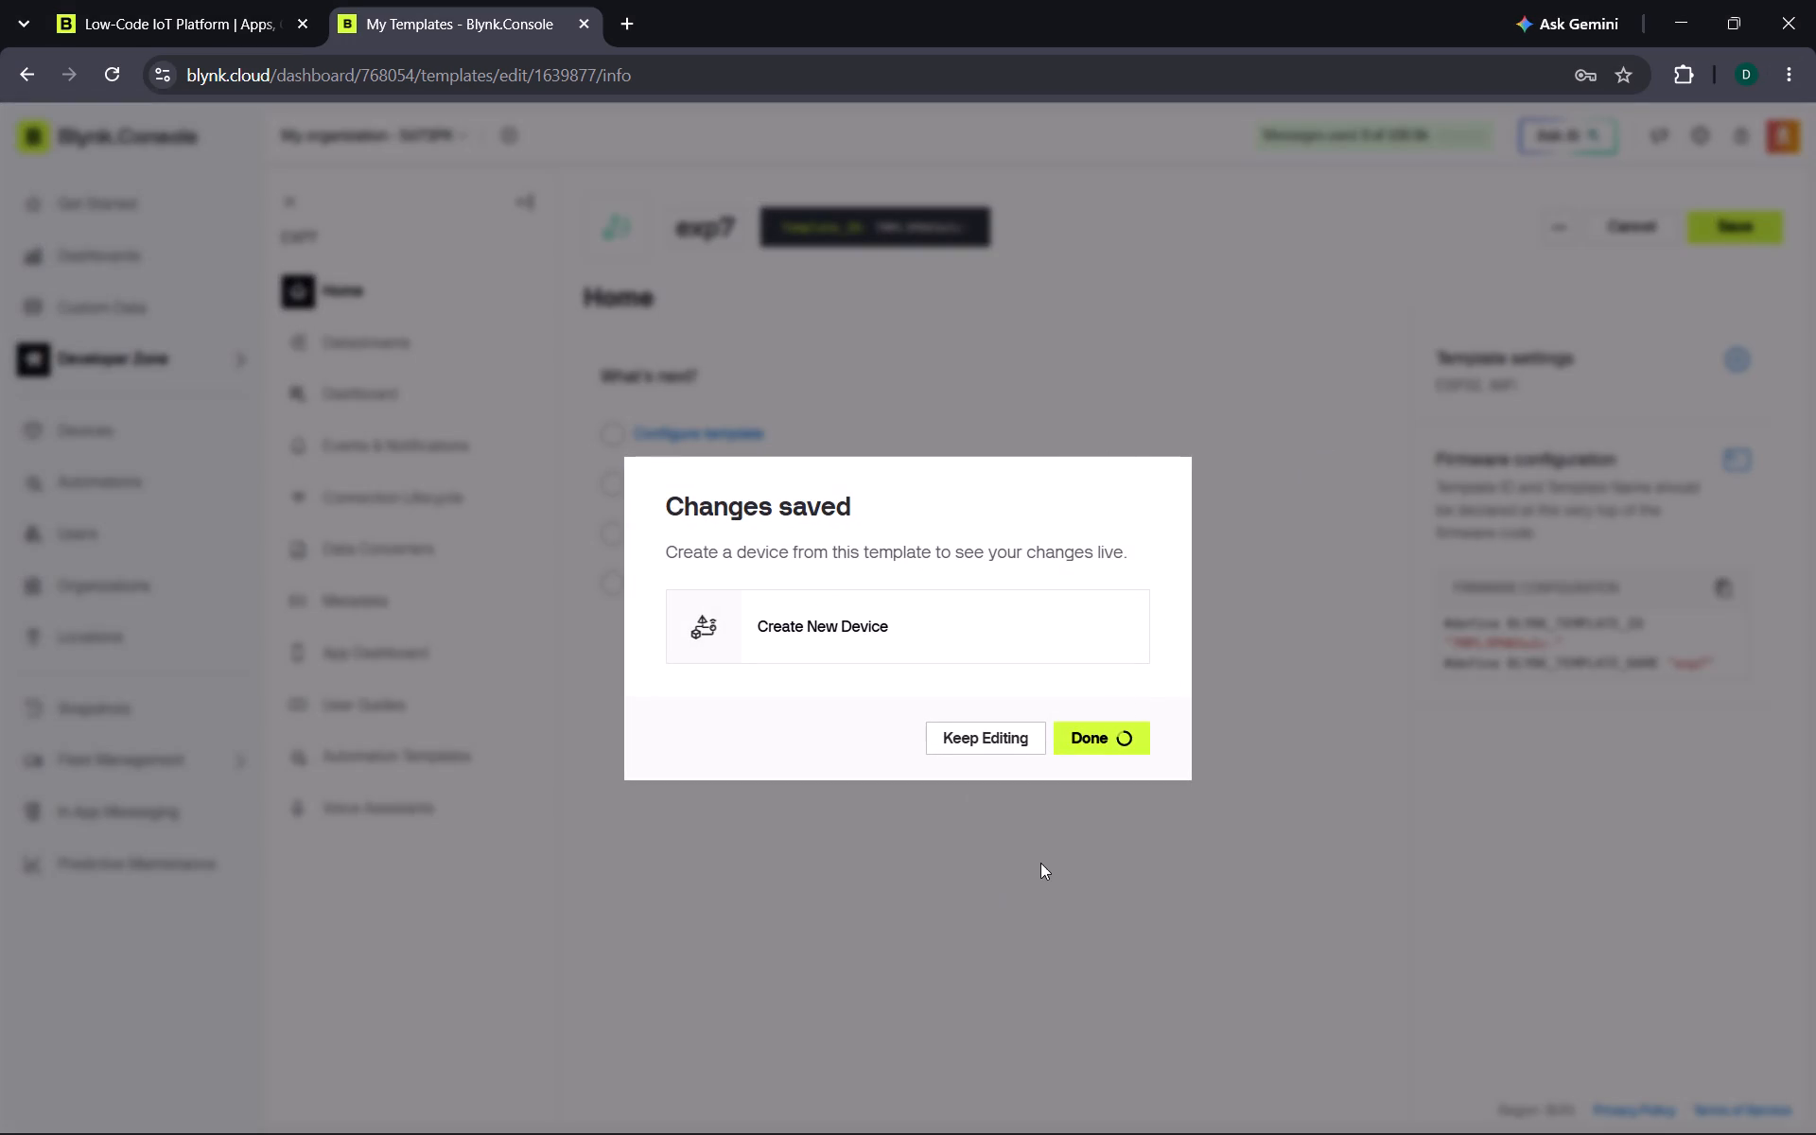
left_click(1091, 742)
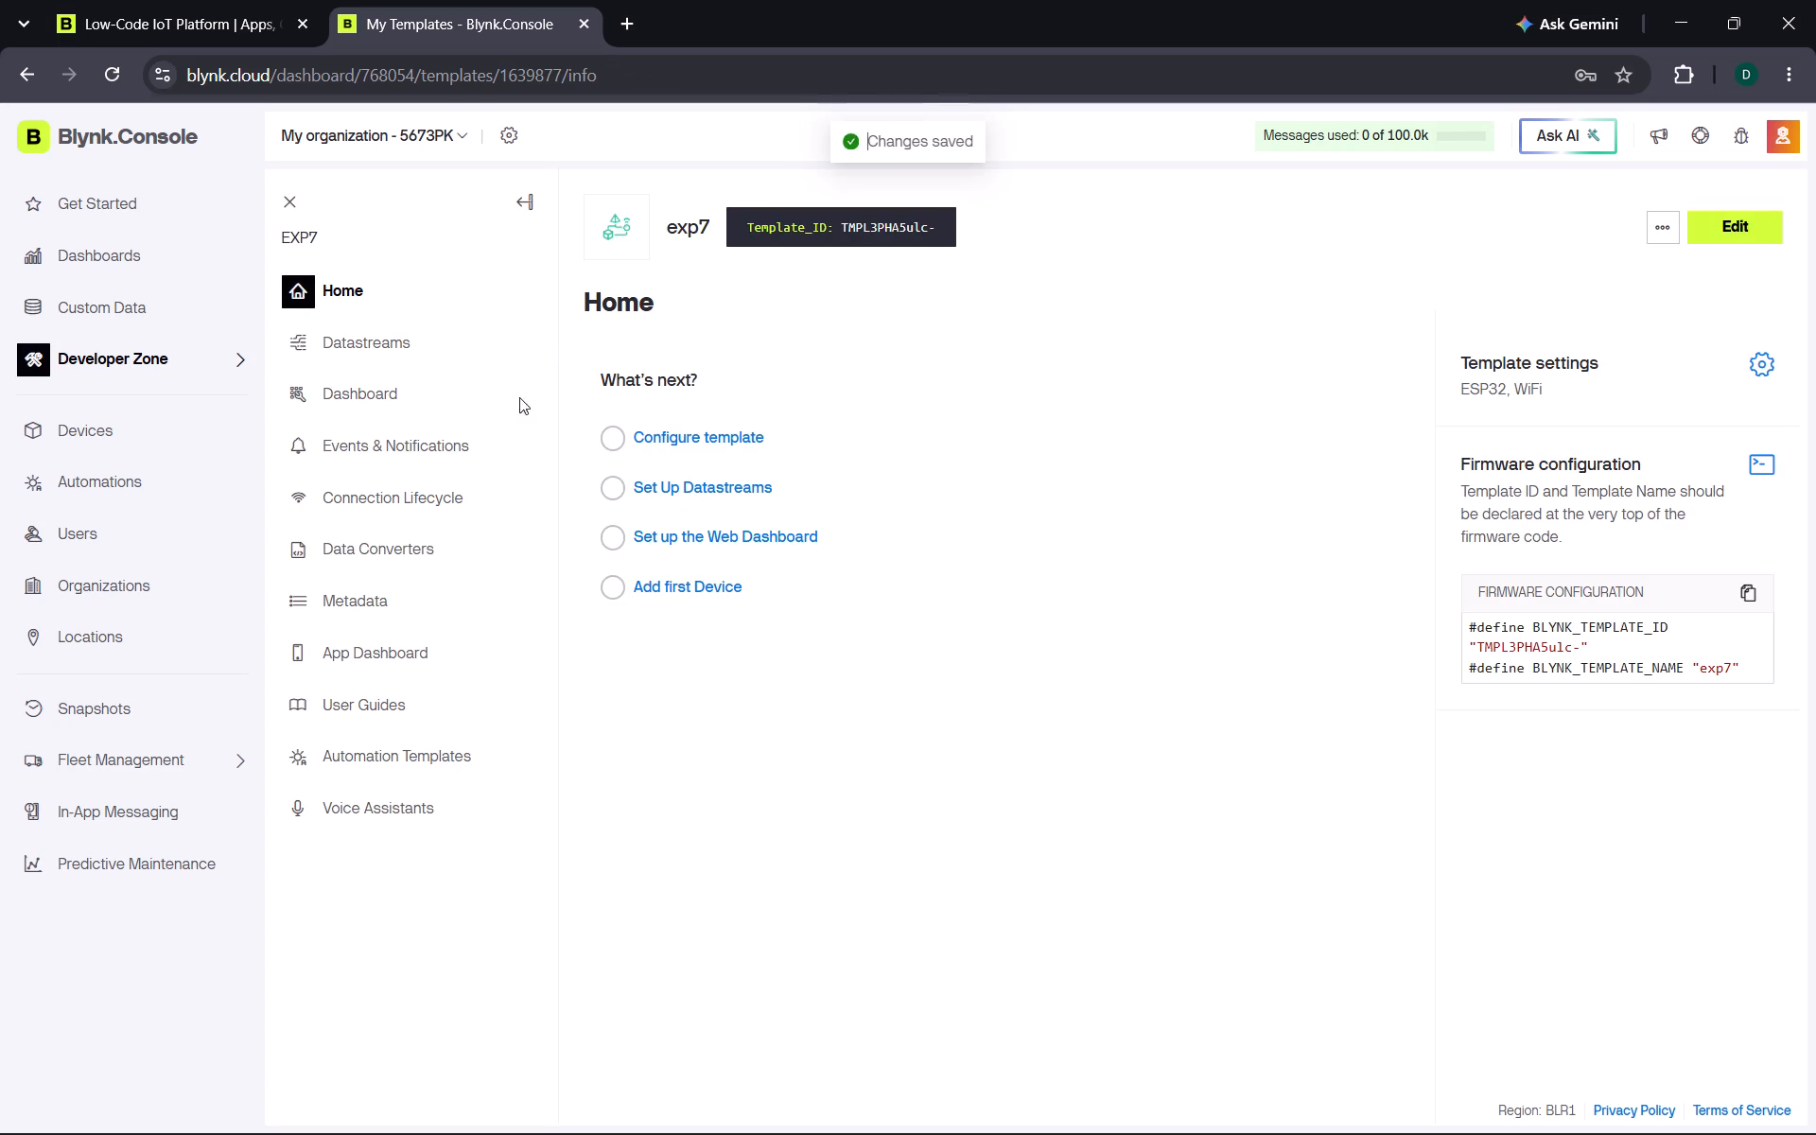
Open the exp7 template's datastreams setup from its home page.
left_click(645, 492)
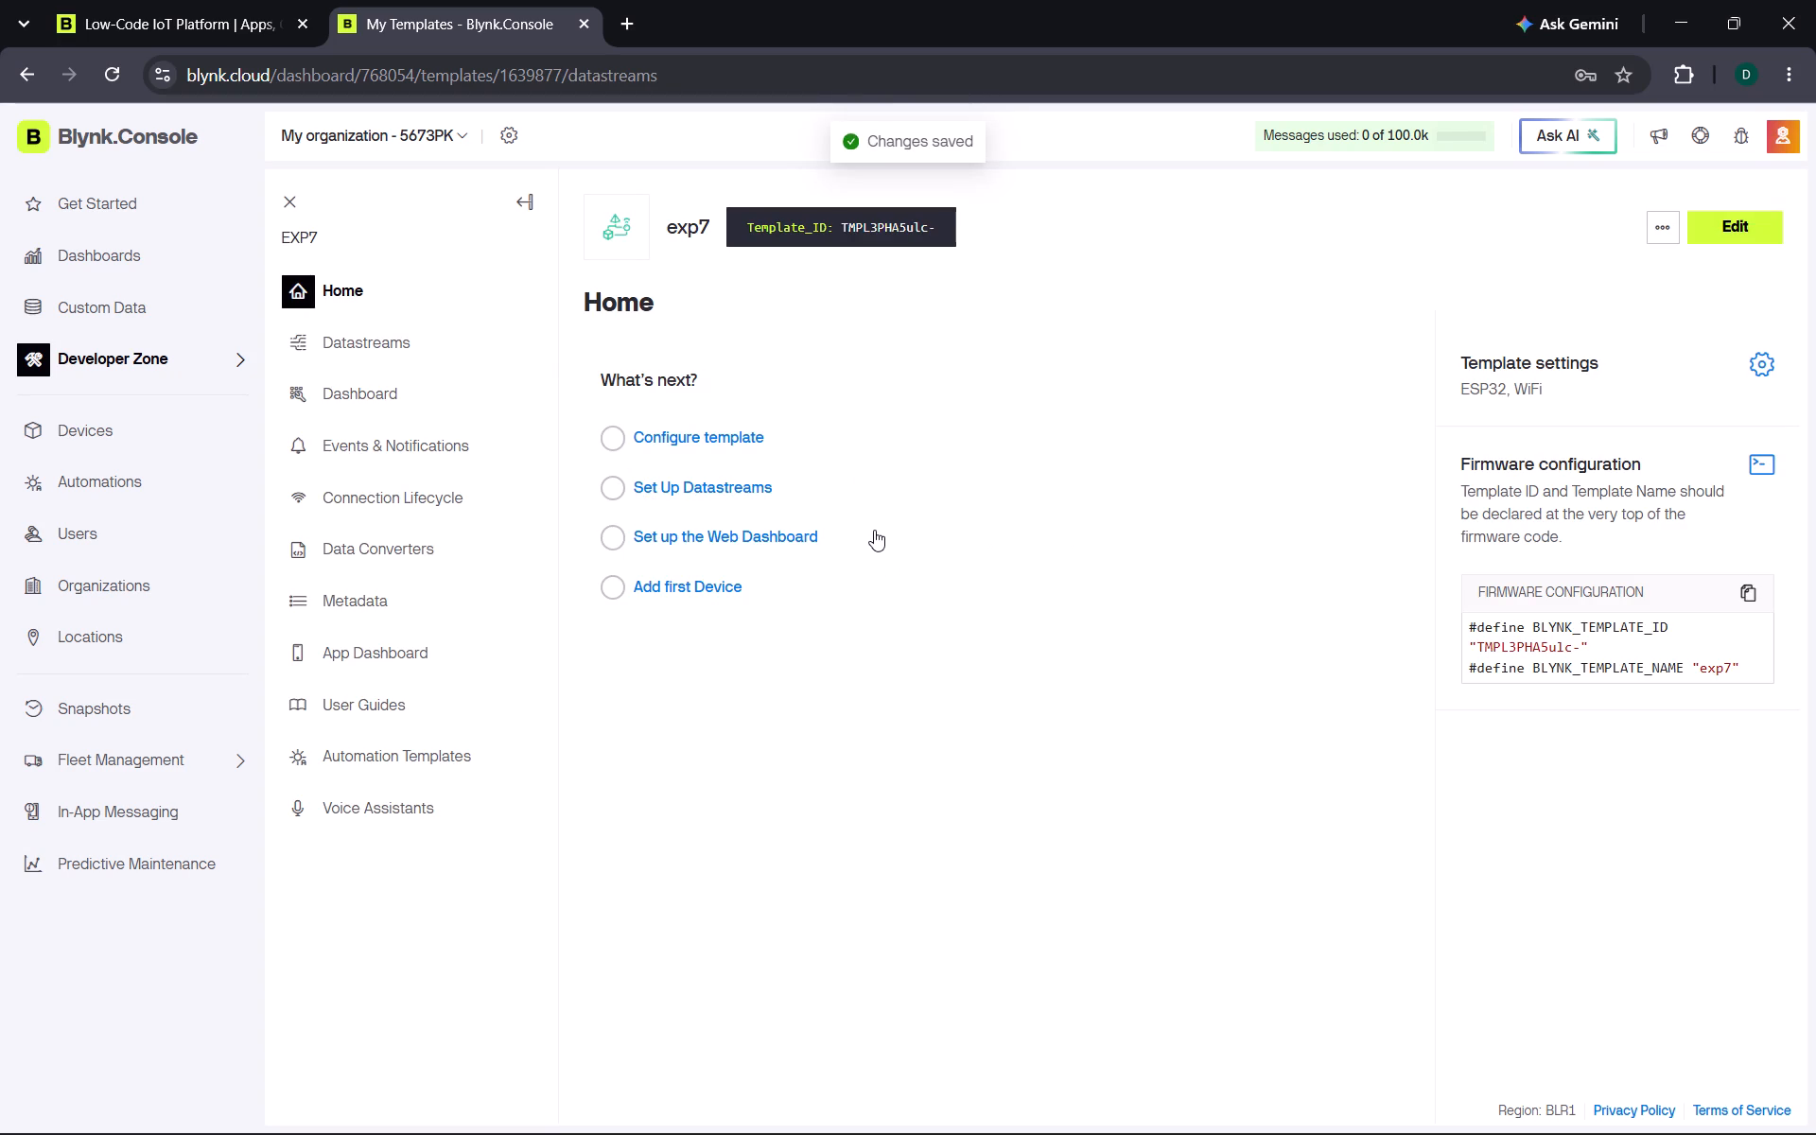
left_click(740, 487)
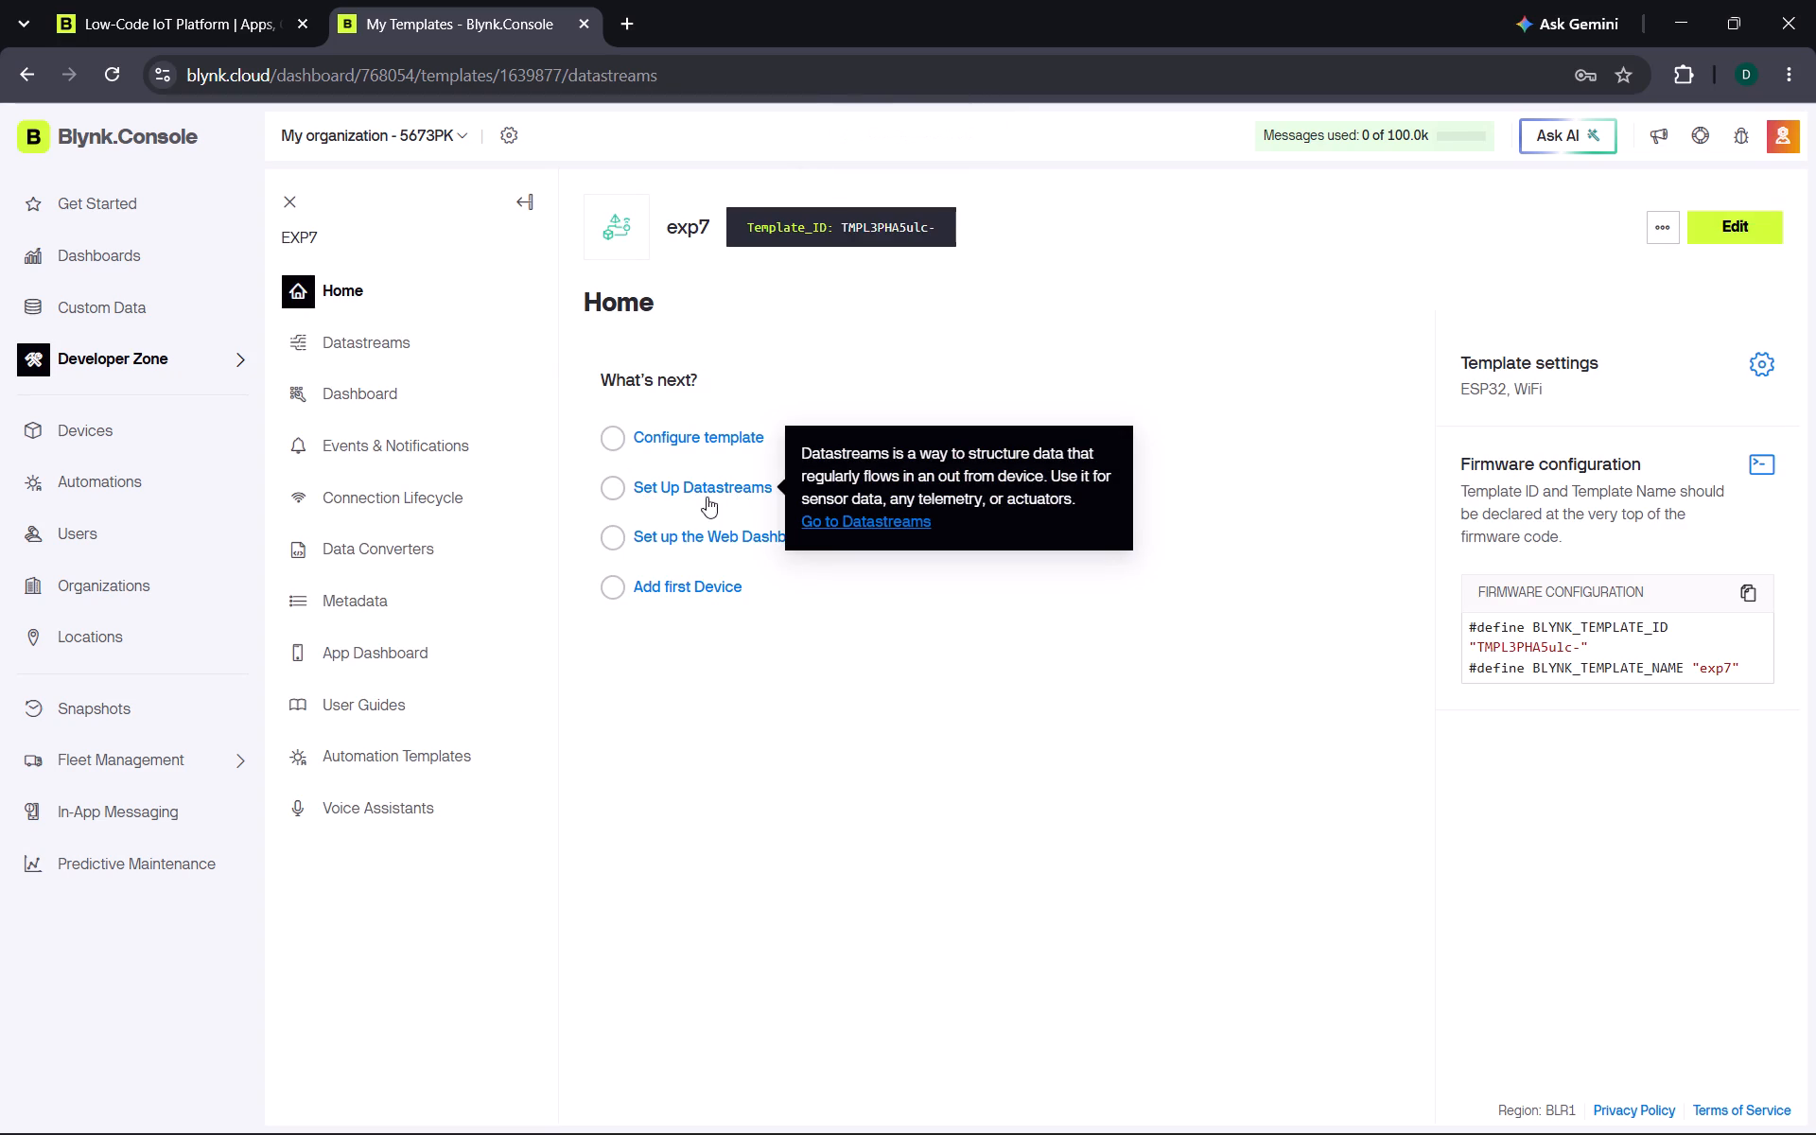
Create an LED datastream in the exp7 template from the LED preset, assigned to virtual pin V1.
left_click(612, 497)
triple_click(613, 492)
double_click(613, 492)
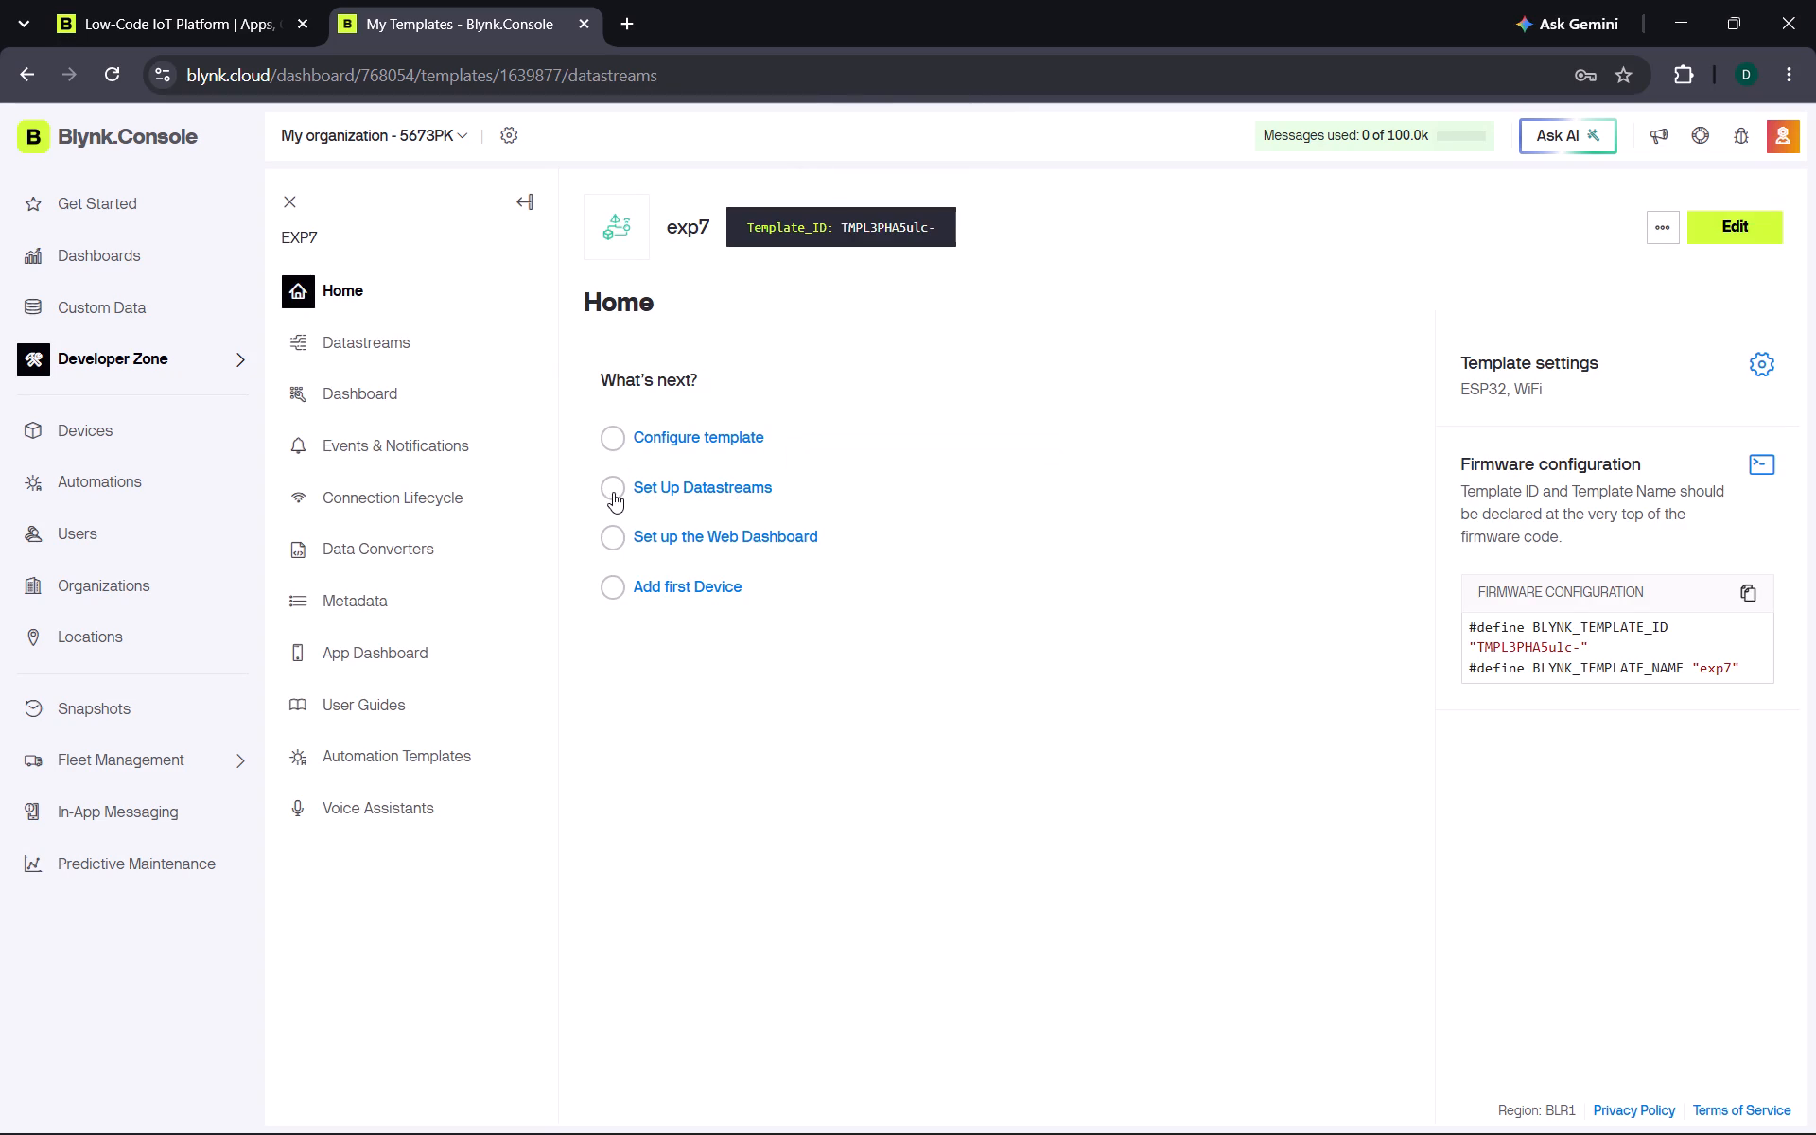
left_click(1738, 234)
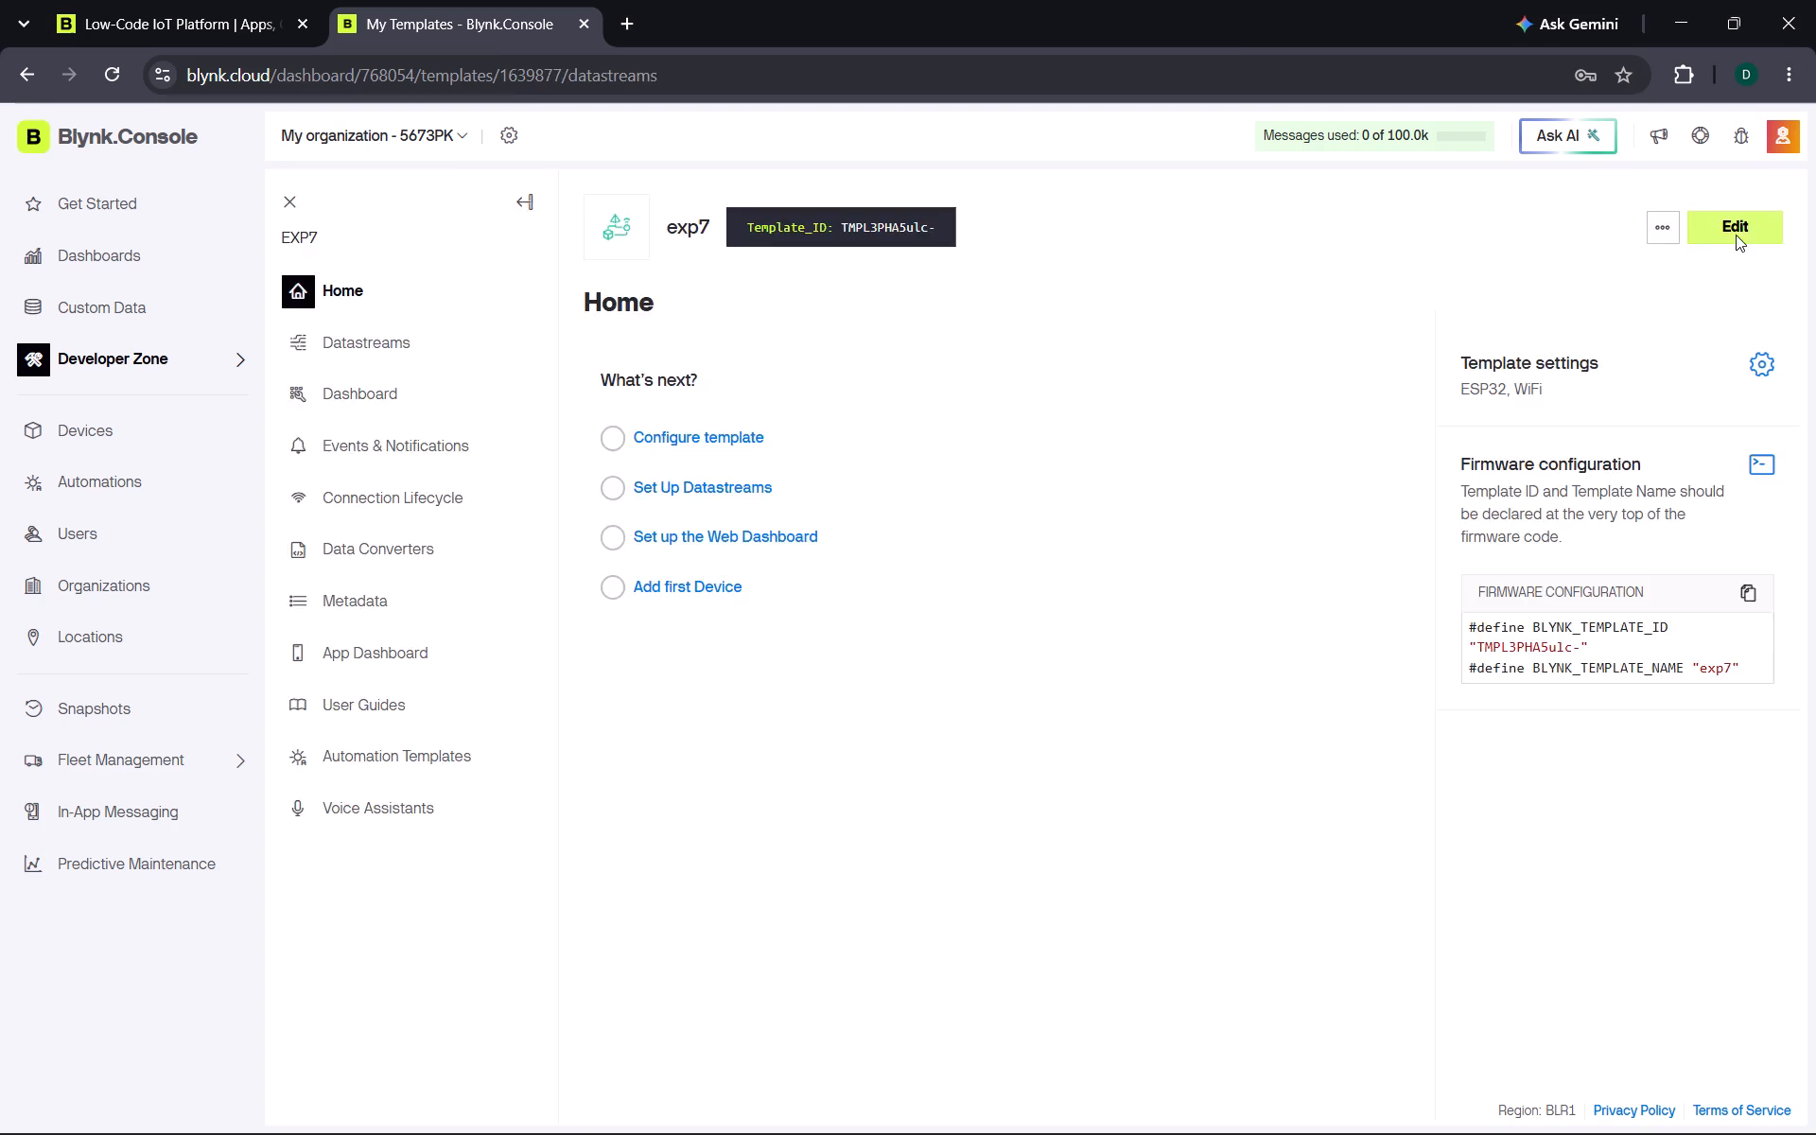
left_click(654, 478)
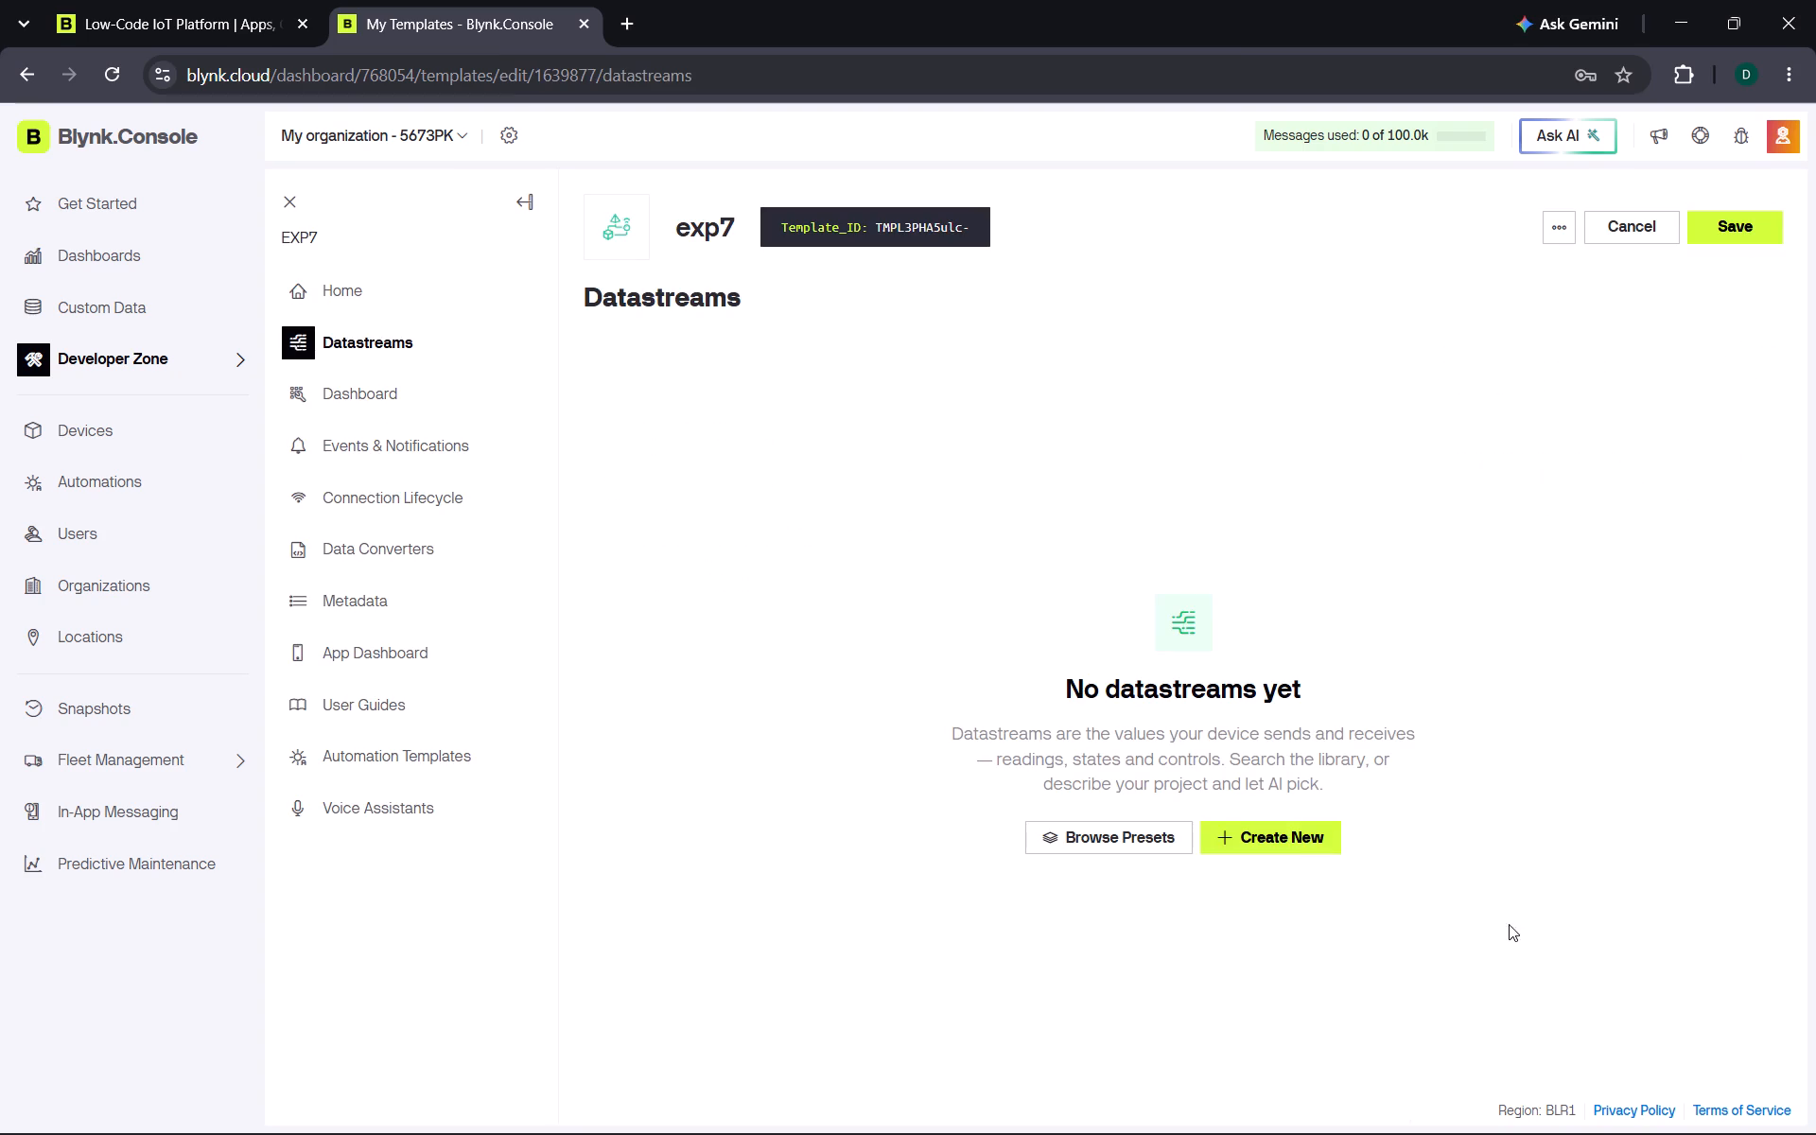
left_click(1271, 847)
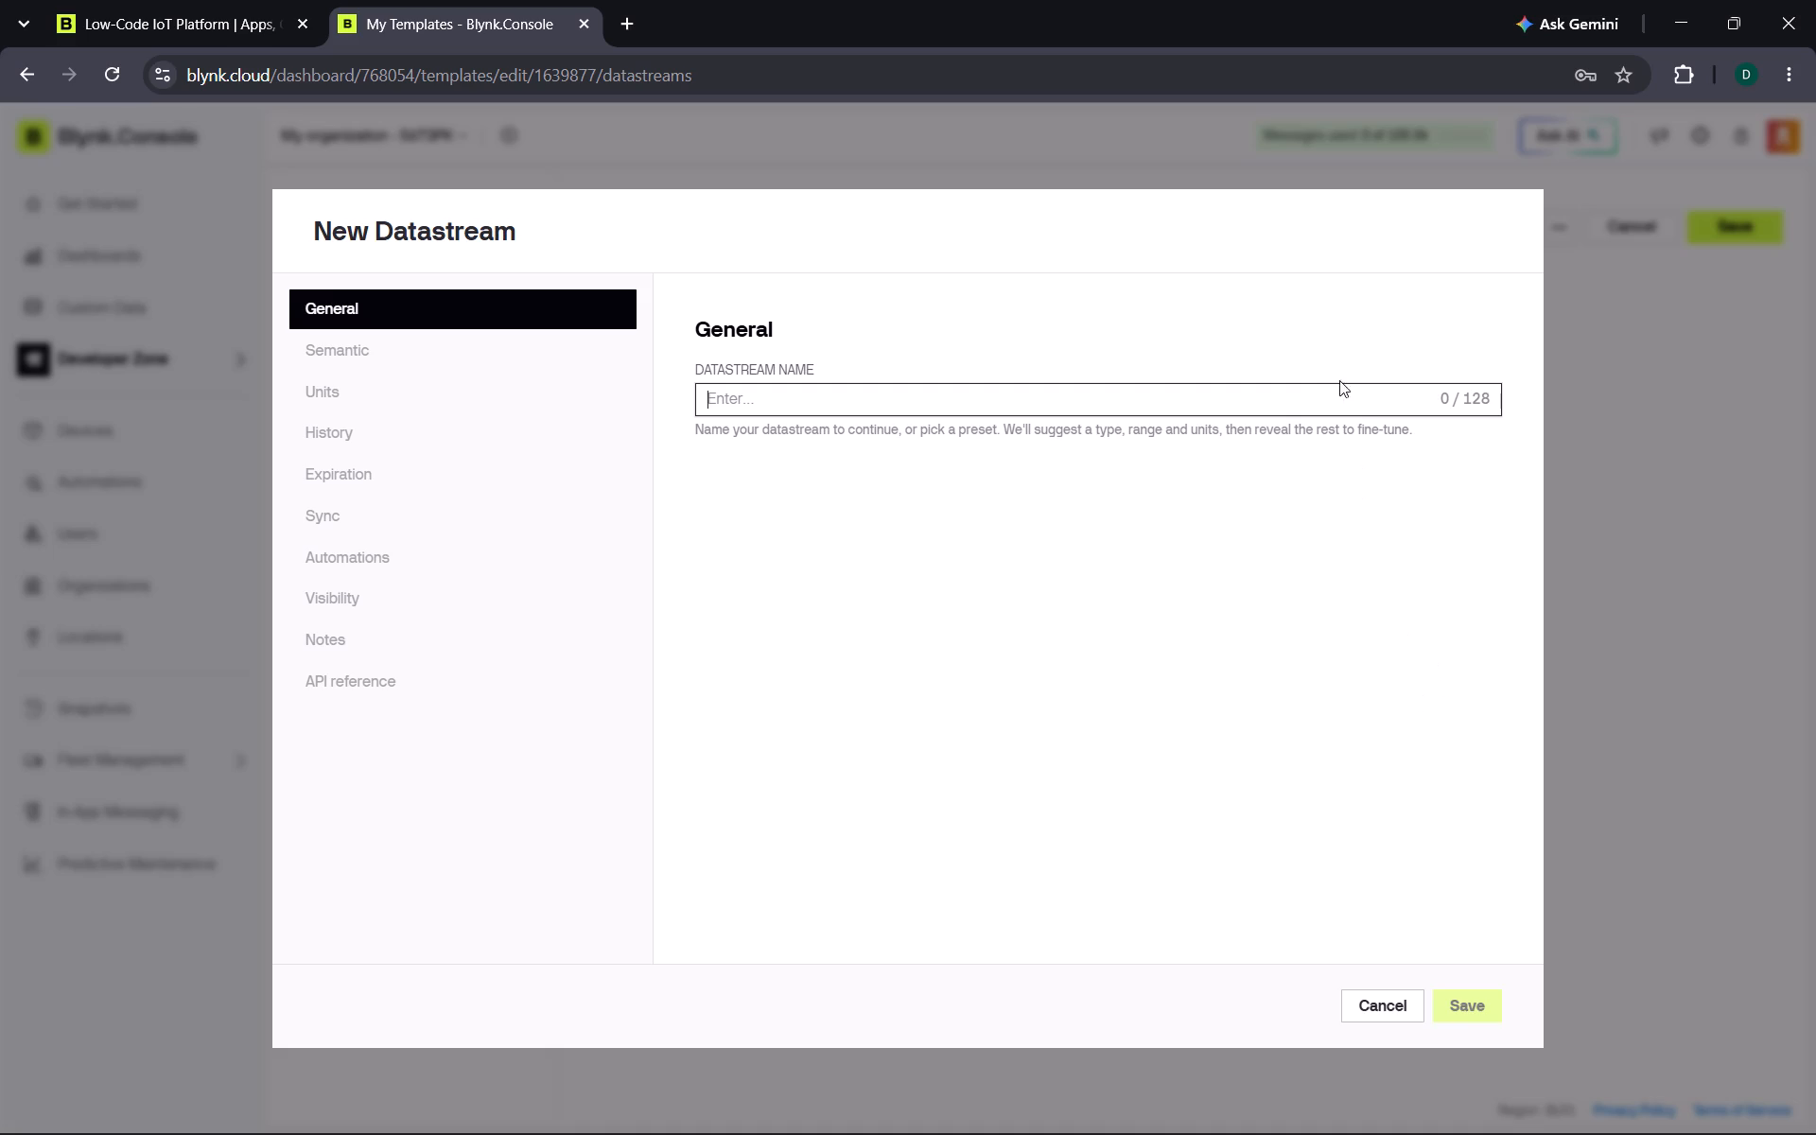
left_click(1286, 383)
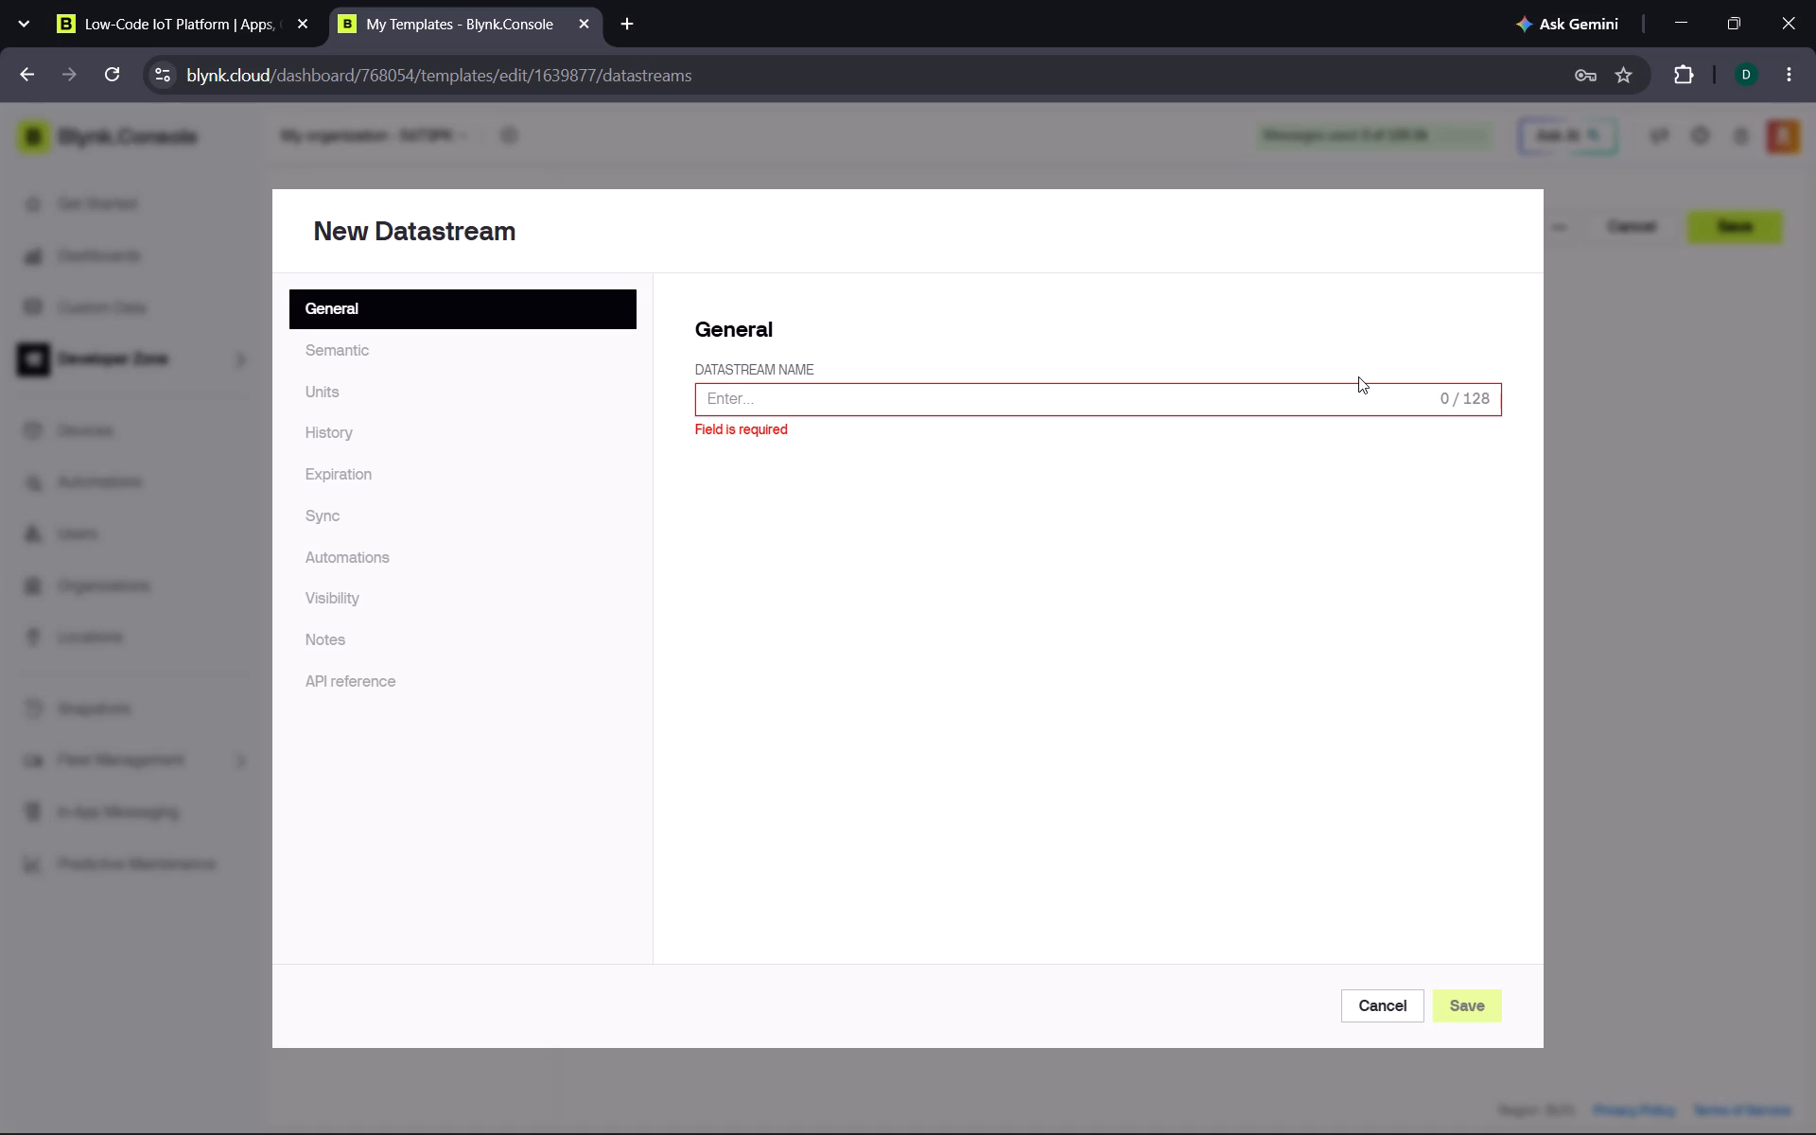
key("l")
key("e")
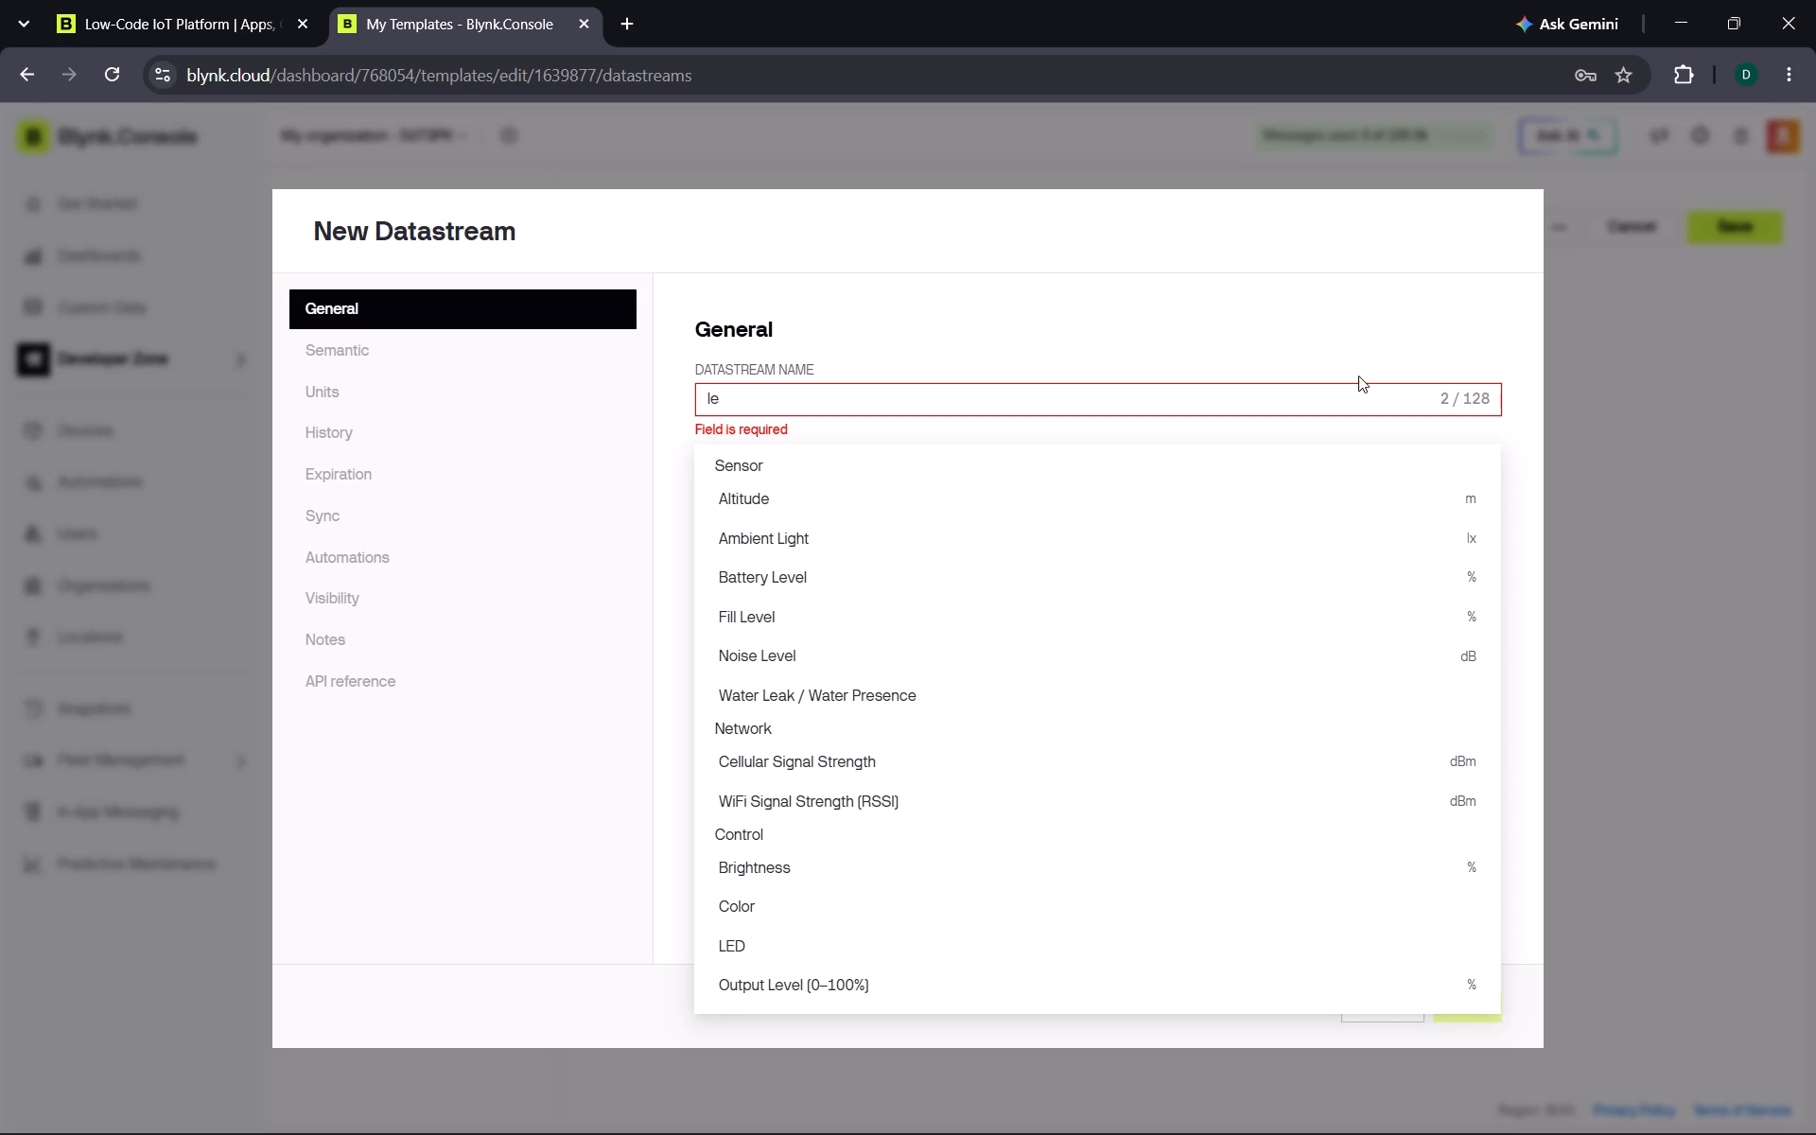
left_click(800, 938)
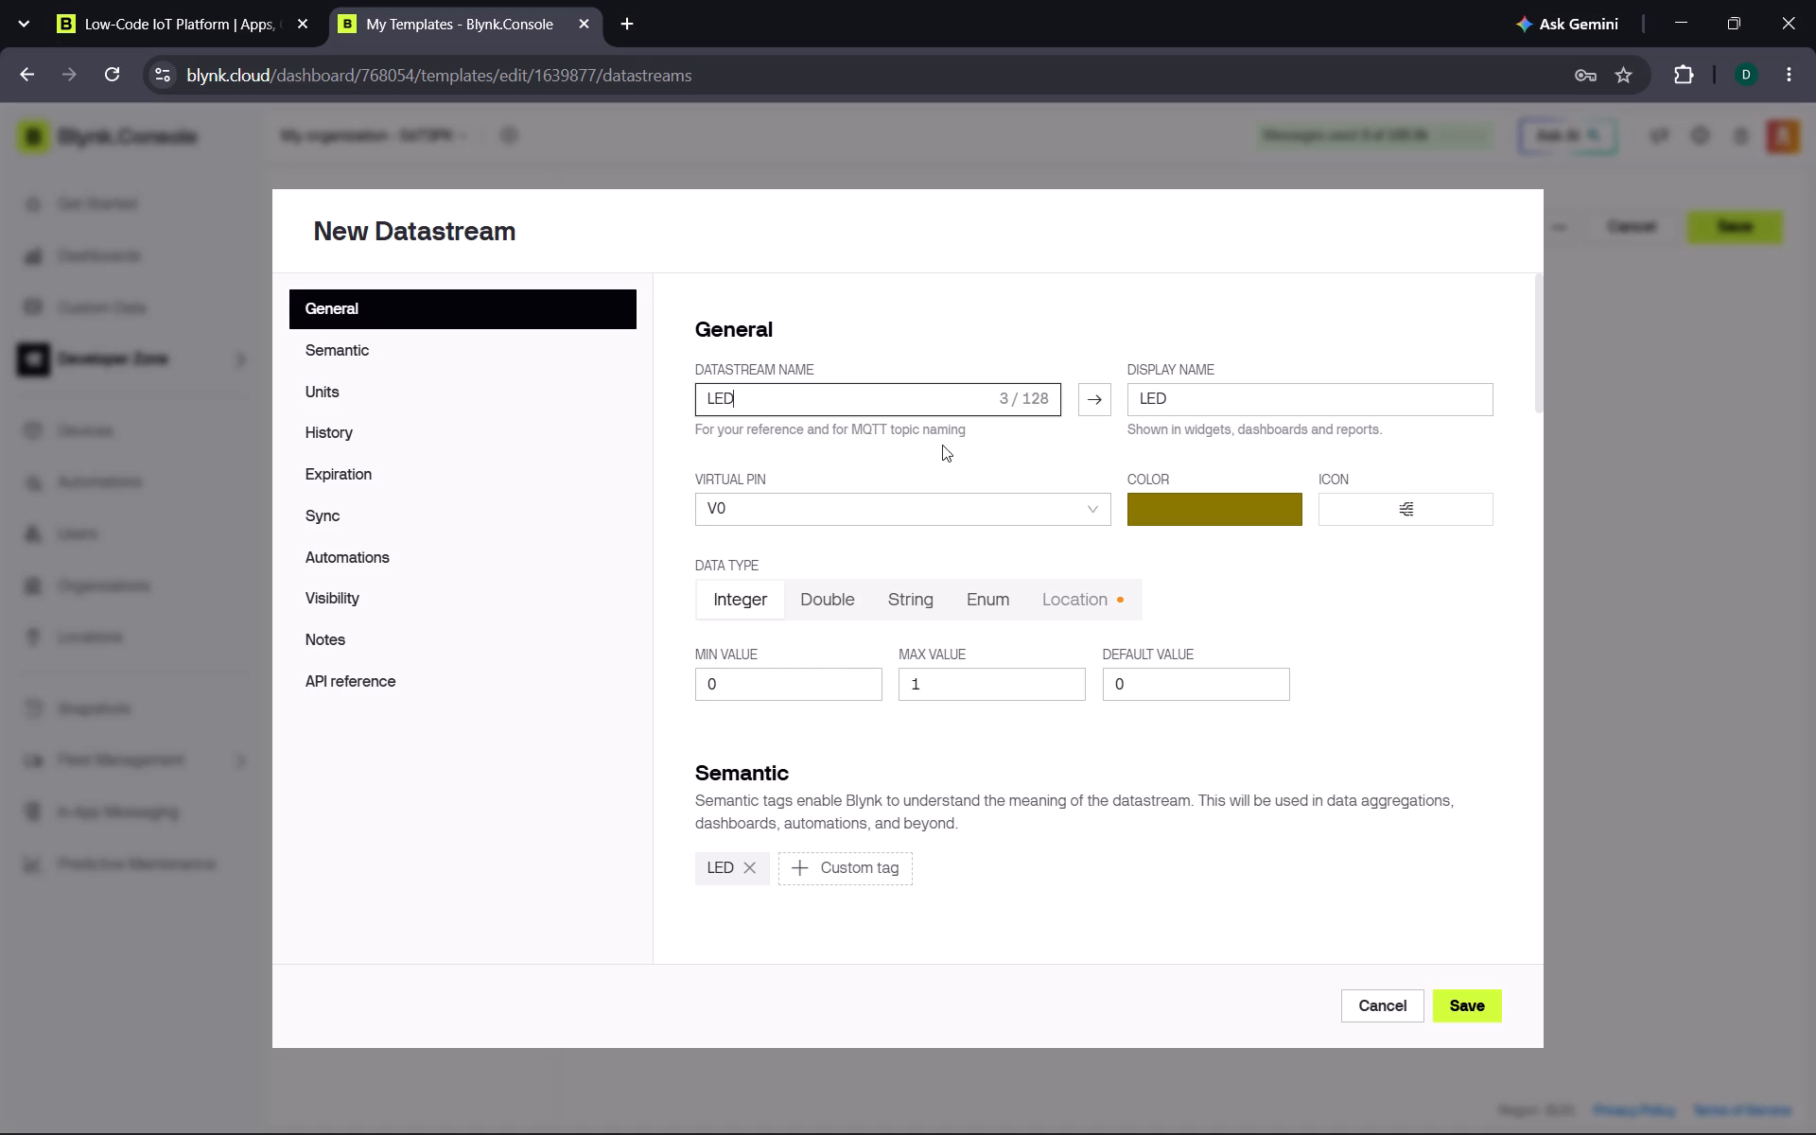
left_click(907, 525)
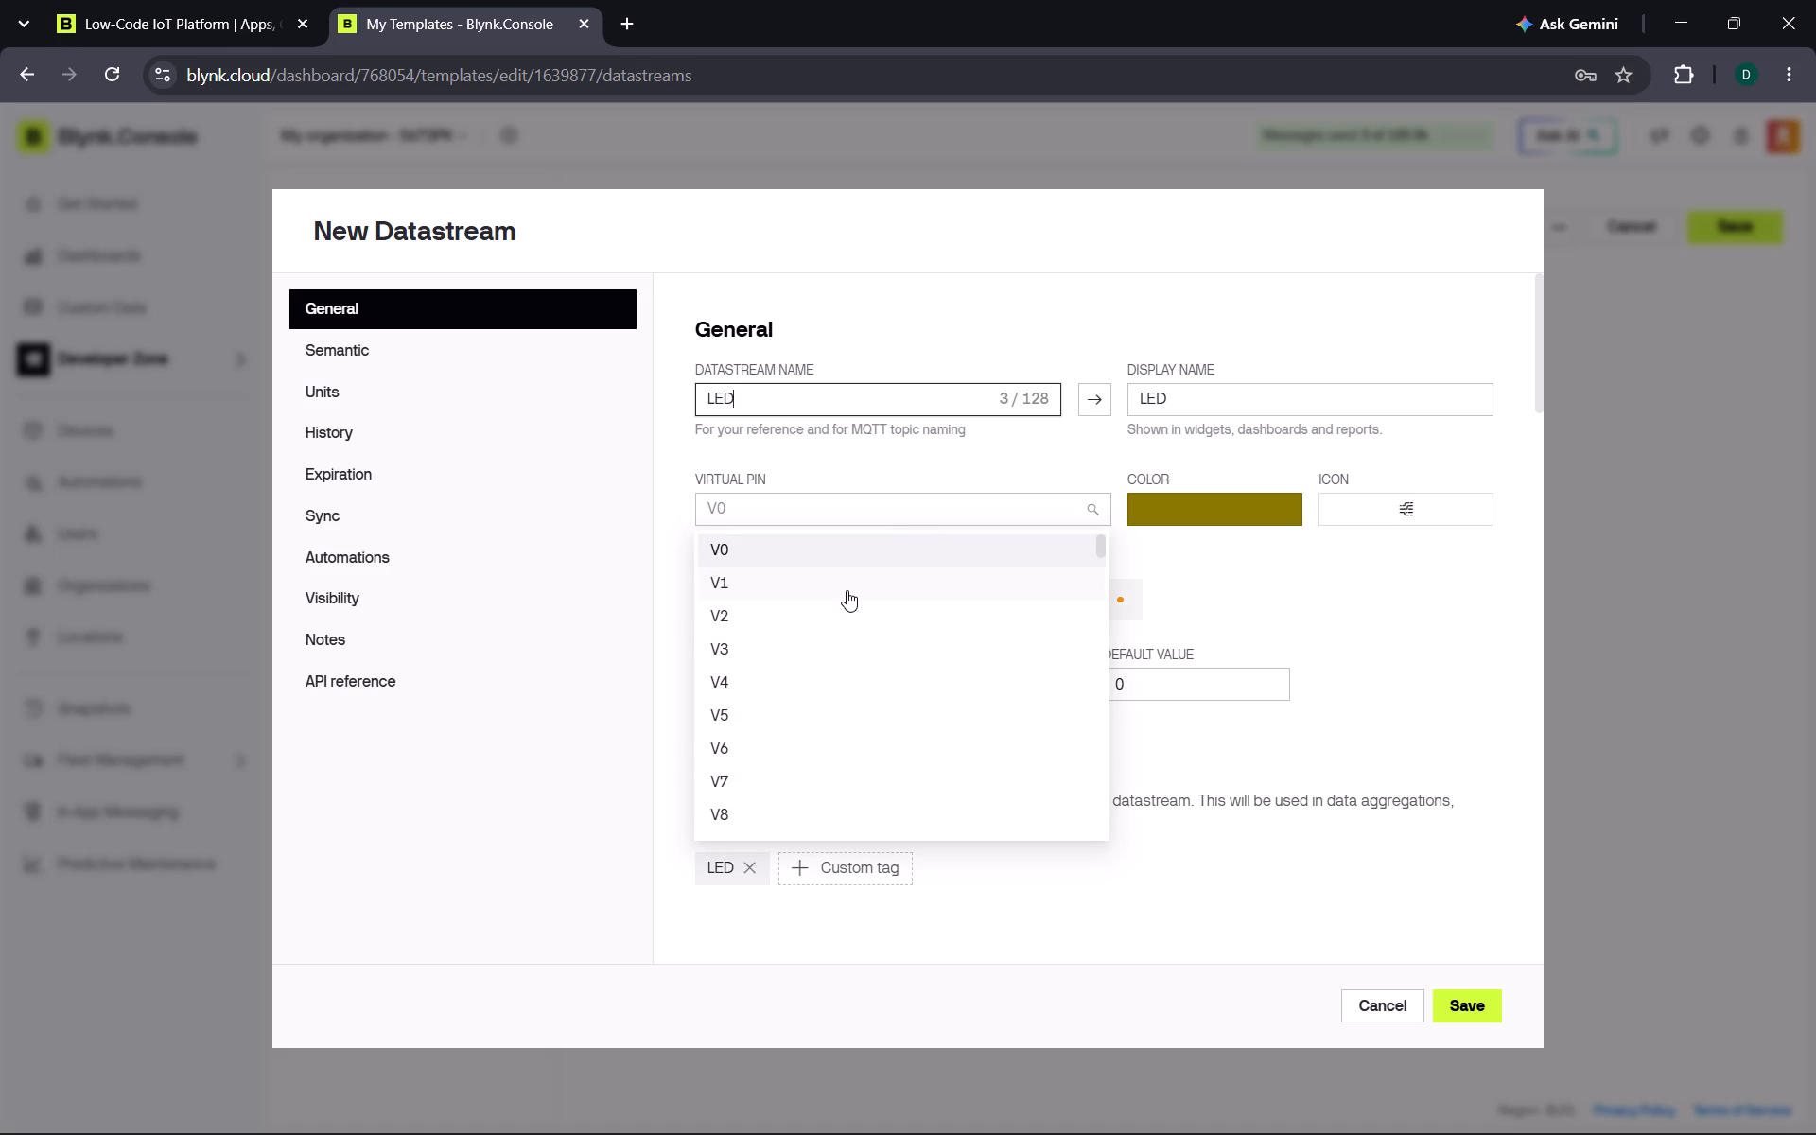
left_click(847, 590)
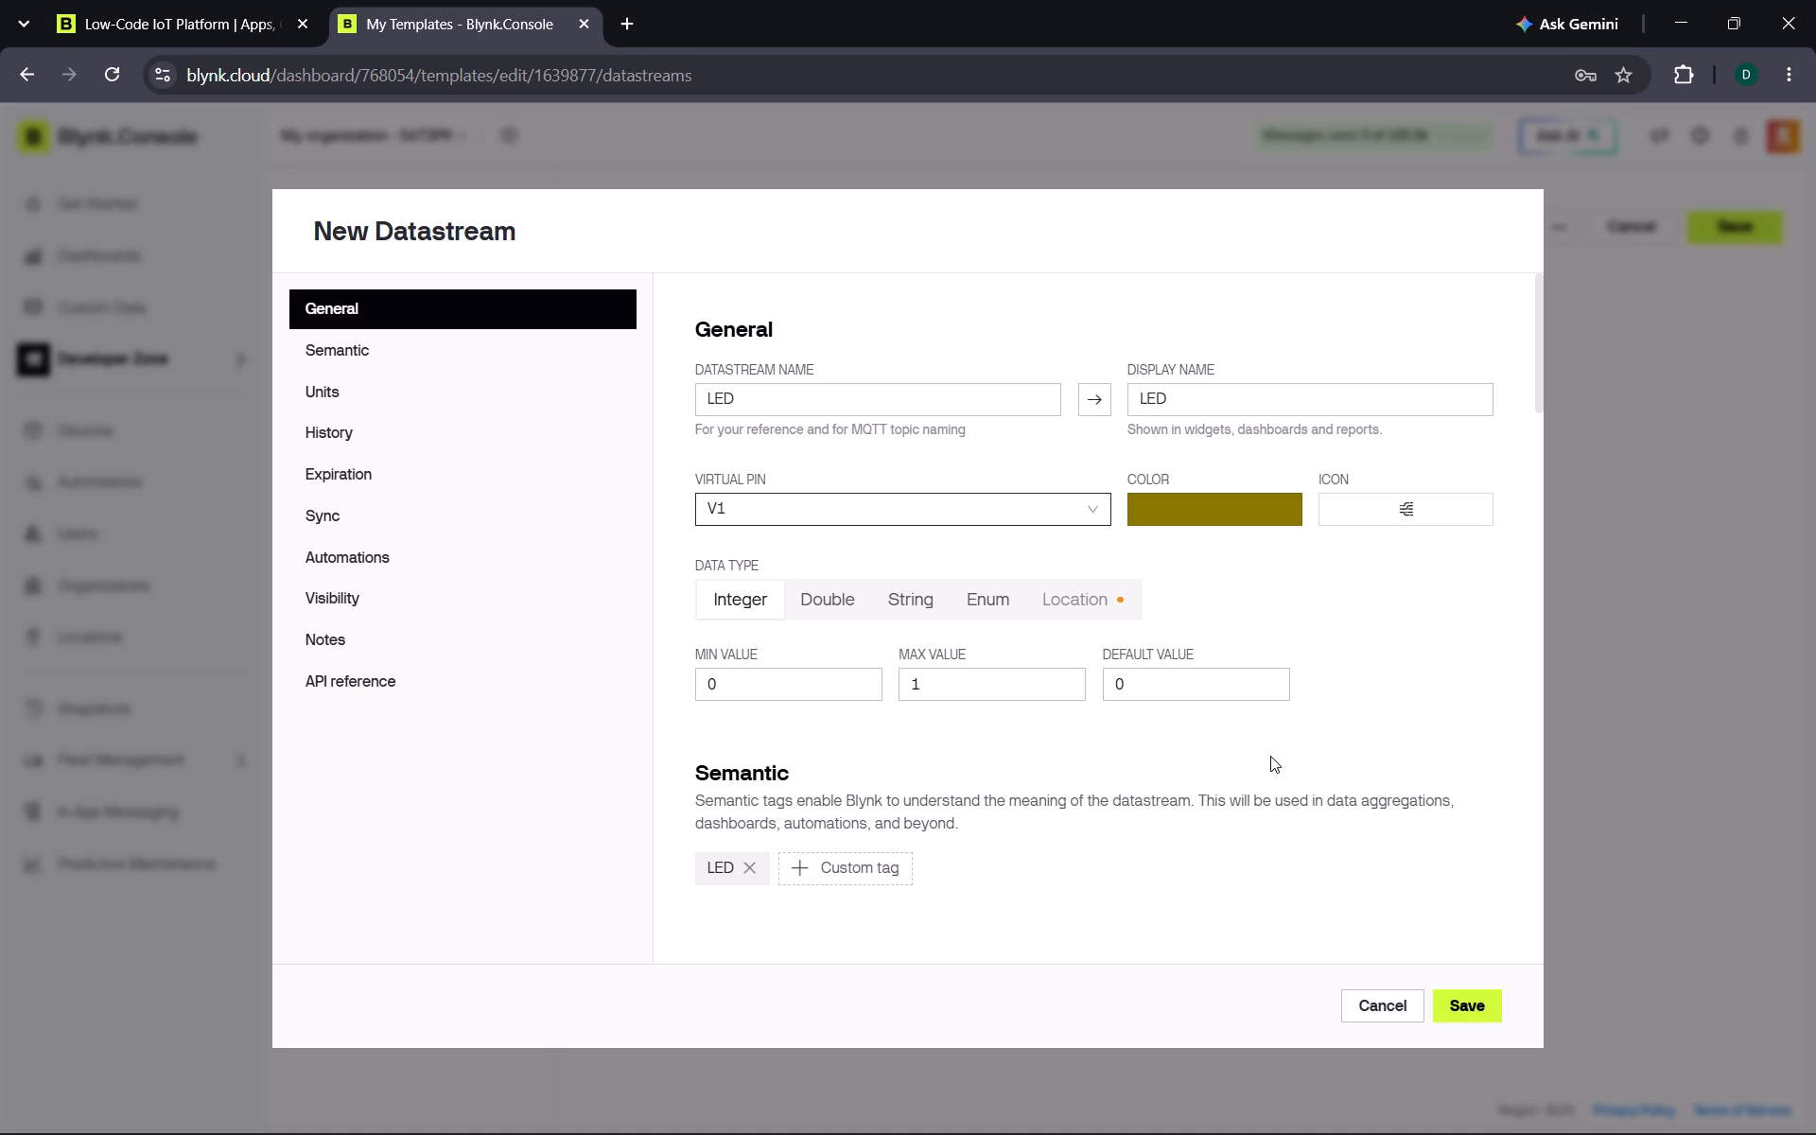
left_click(1452, 1003)
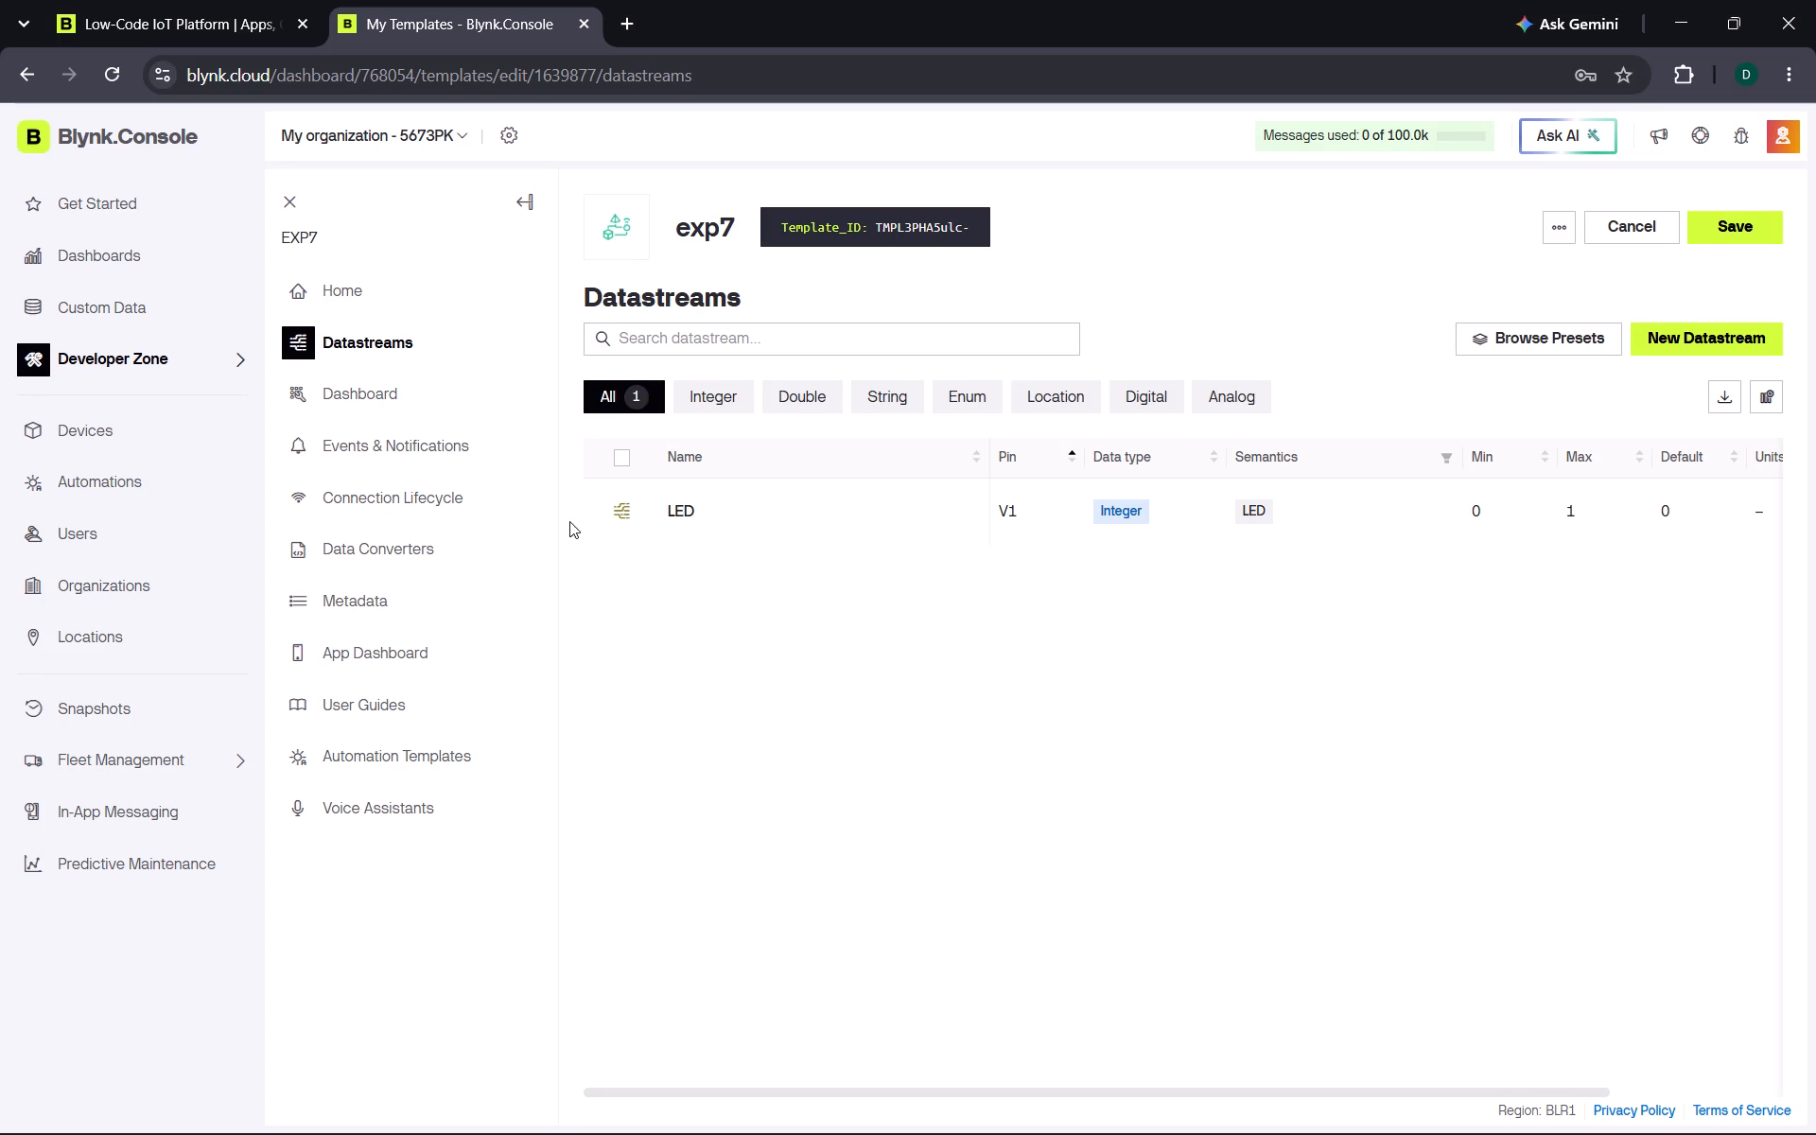
Place a Switch widget on the exp7 template's web dashboard.
left_click(385, 387)
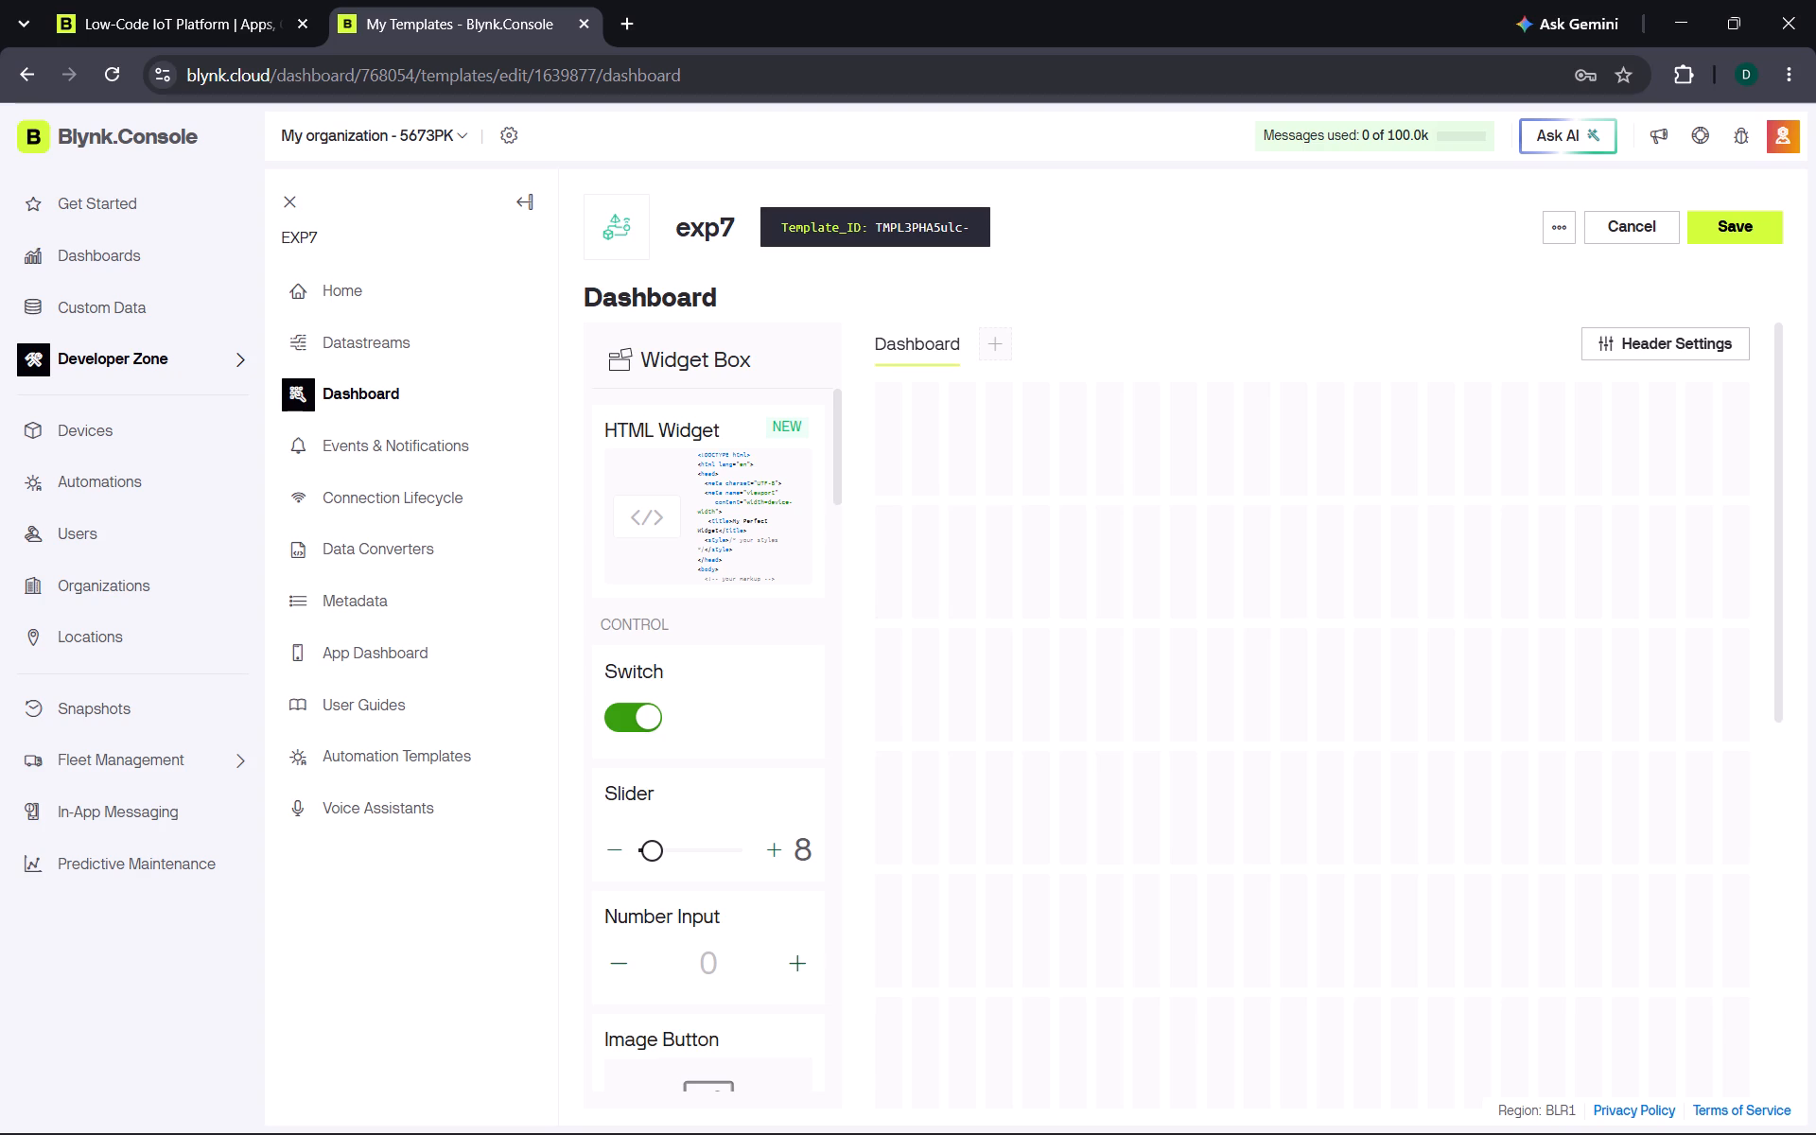
left_click_drag(777, 725, 1149, 619)
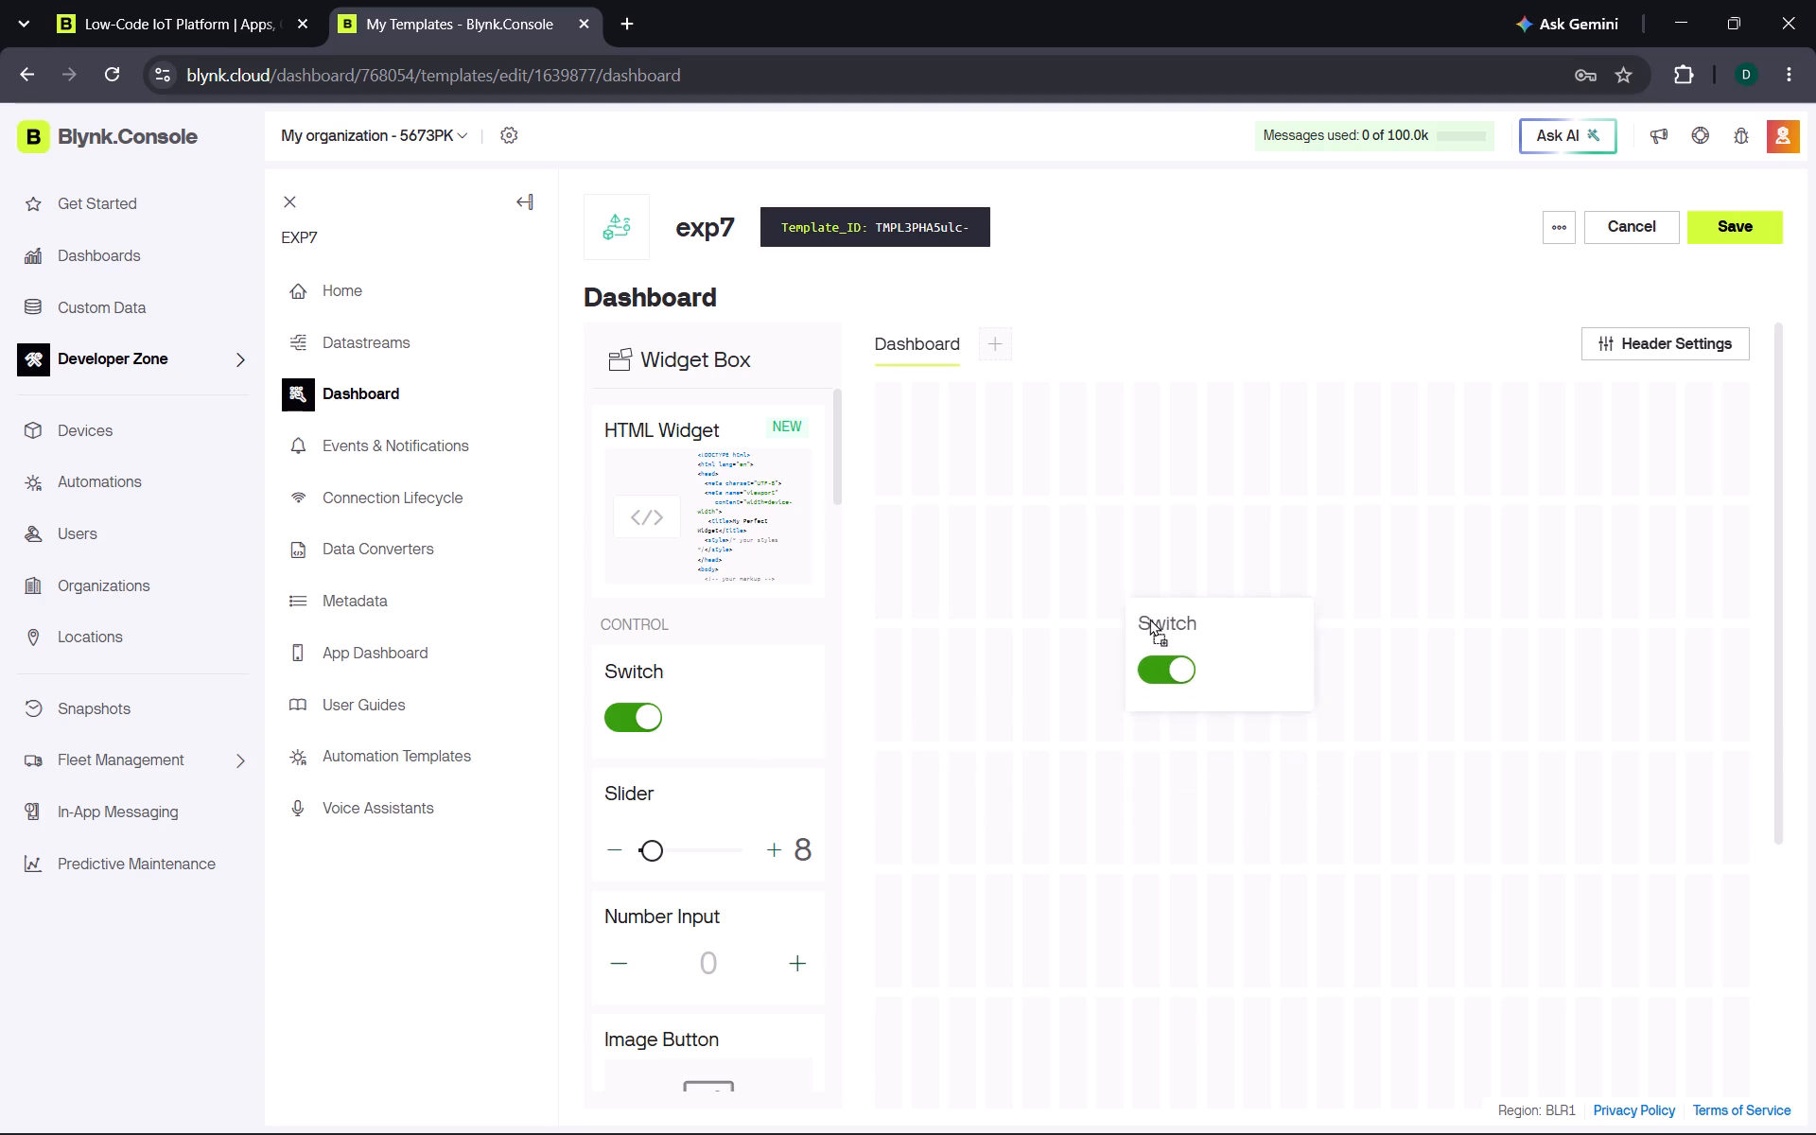
left_click_drag(1149, 619, 1097, 494)
Link the Switch widget to the LED (V1) datastream, show its on/off labels, try it in the preview, and save its settings.
left_click(1199, 540)
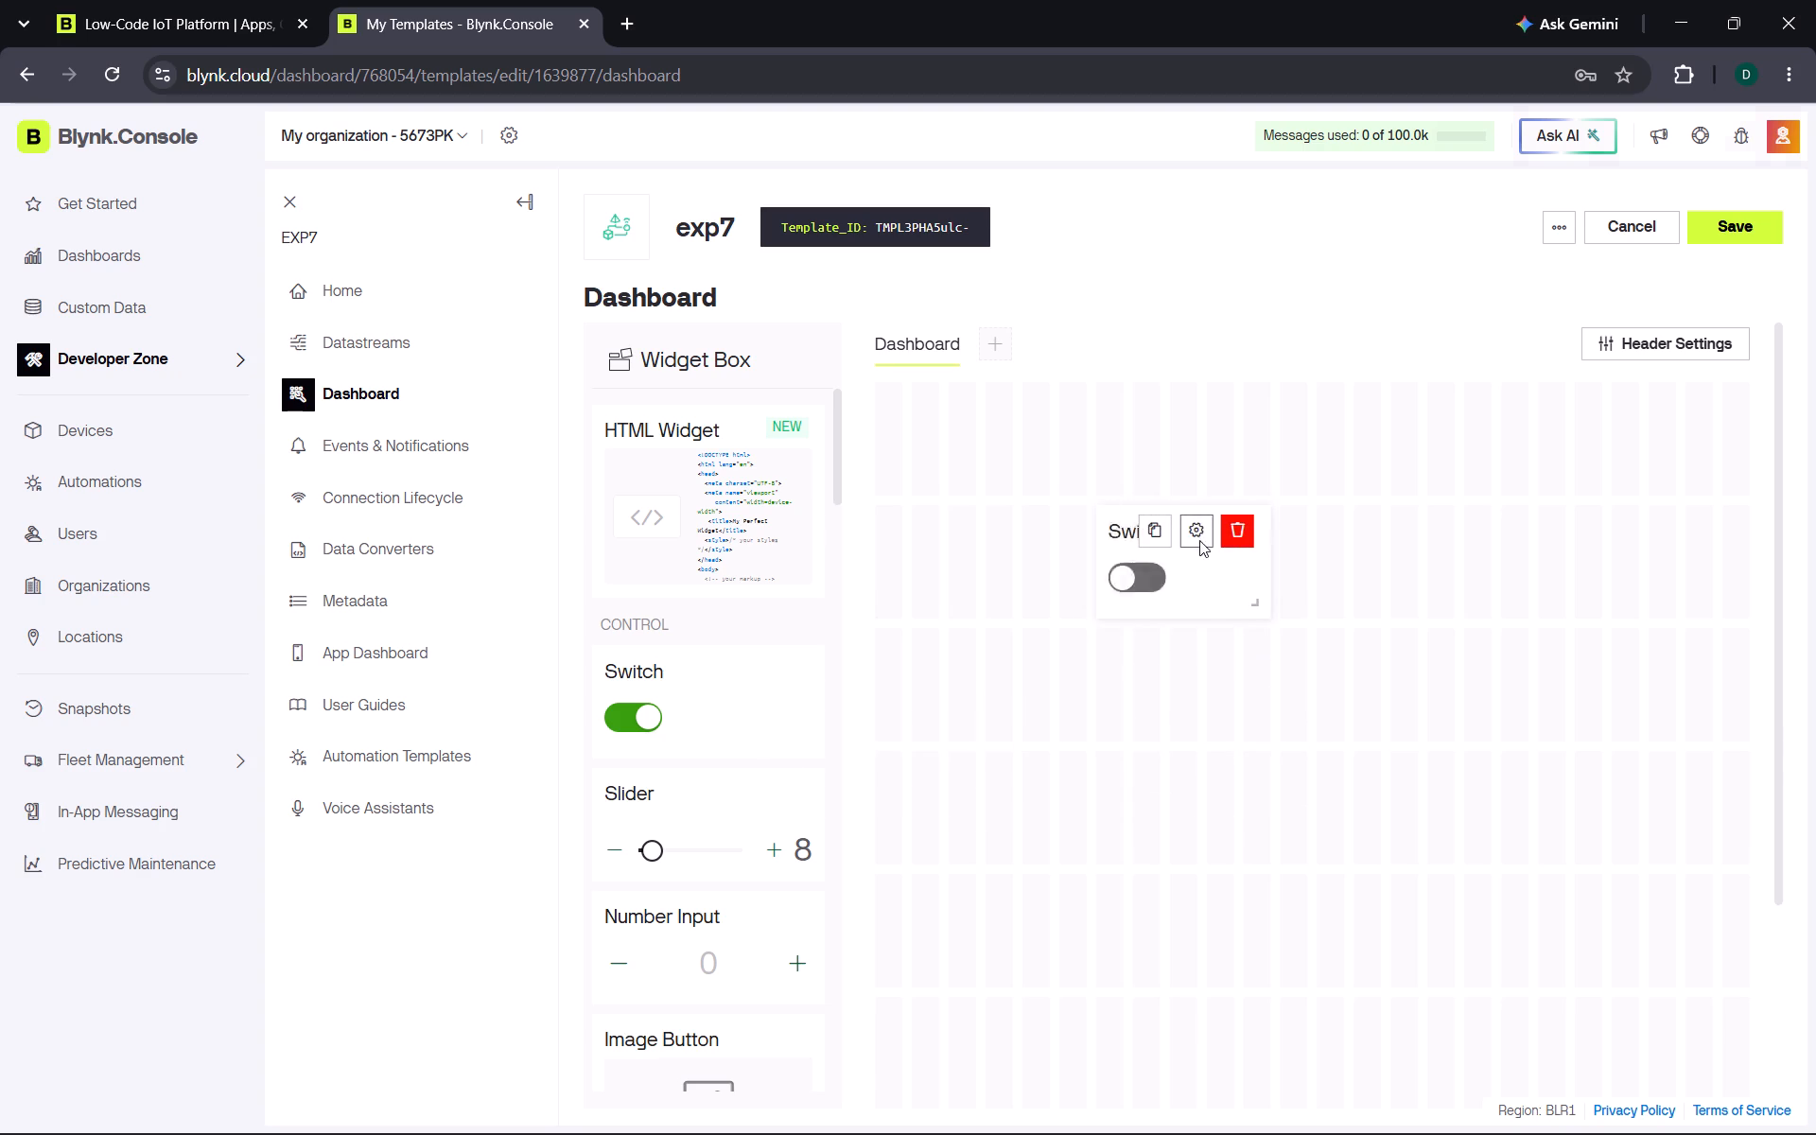
left_click(585, 364)
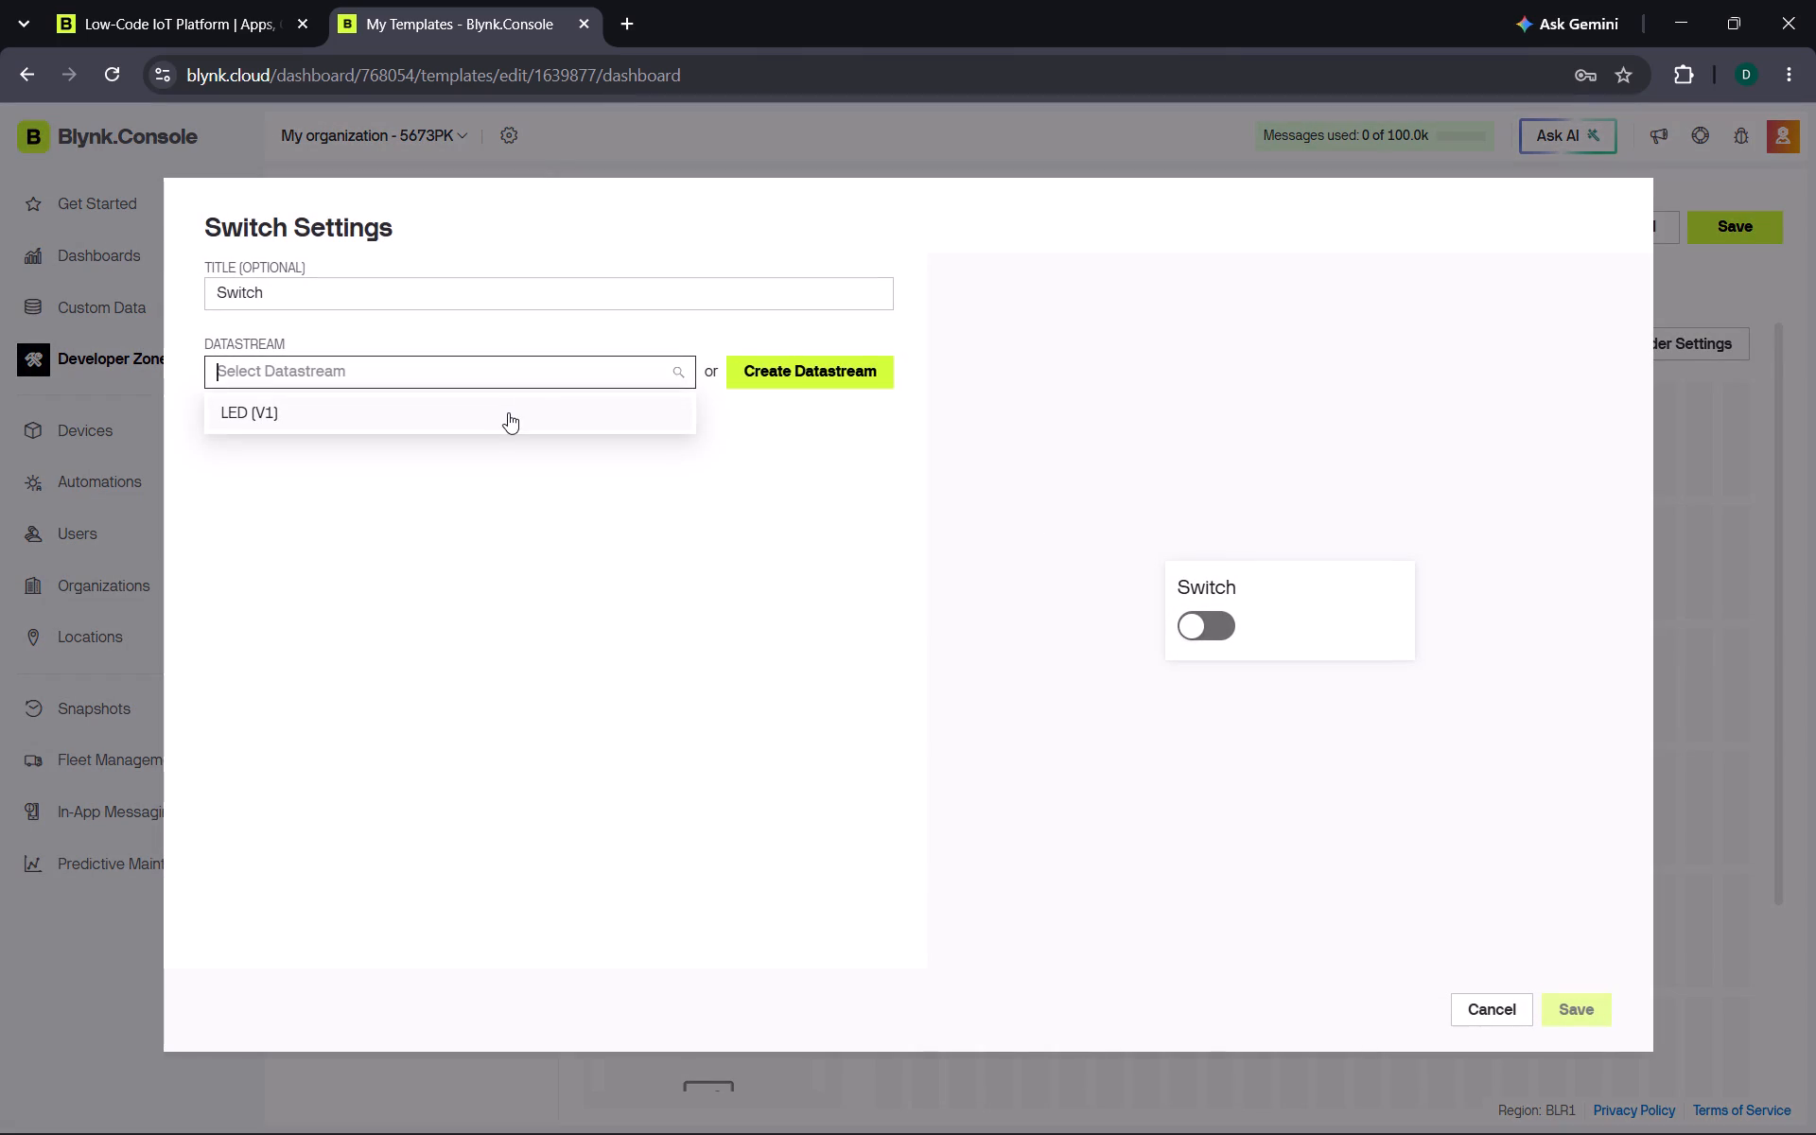
left_click(508, 412)
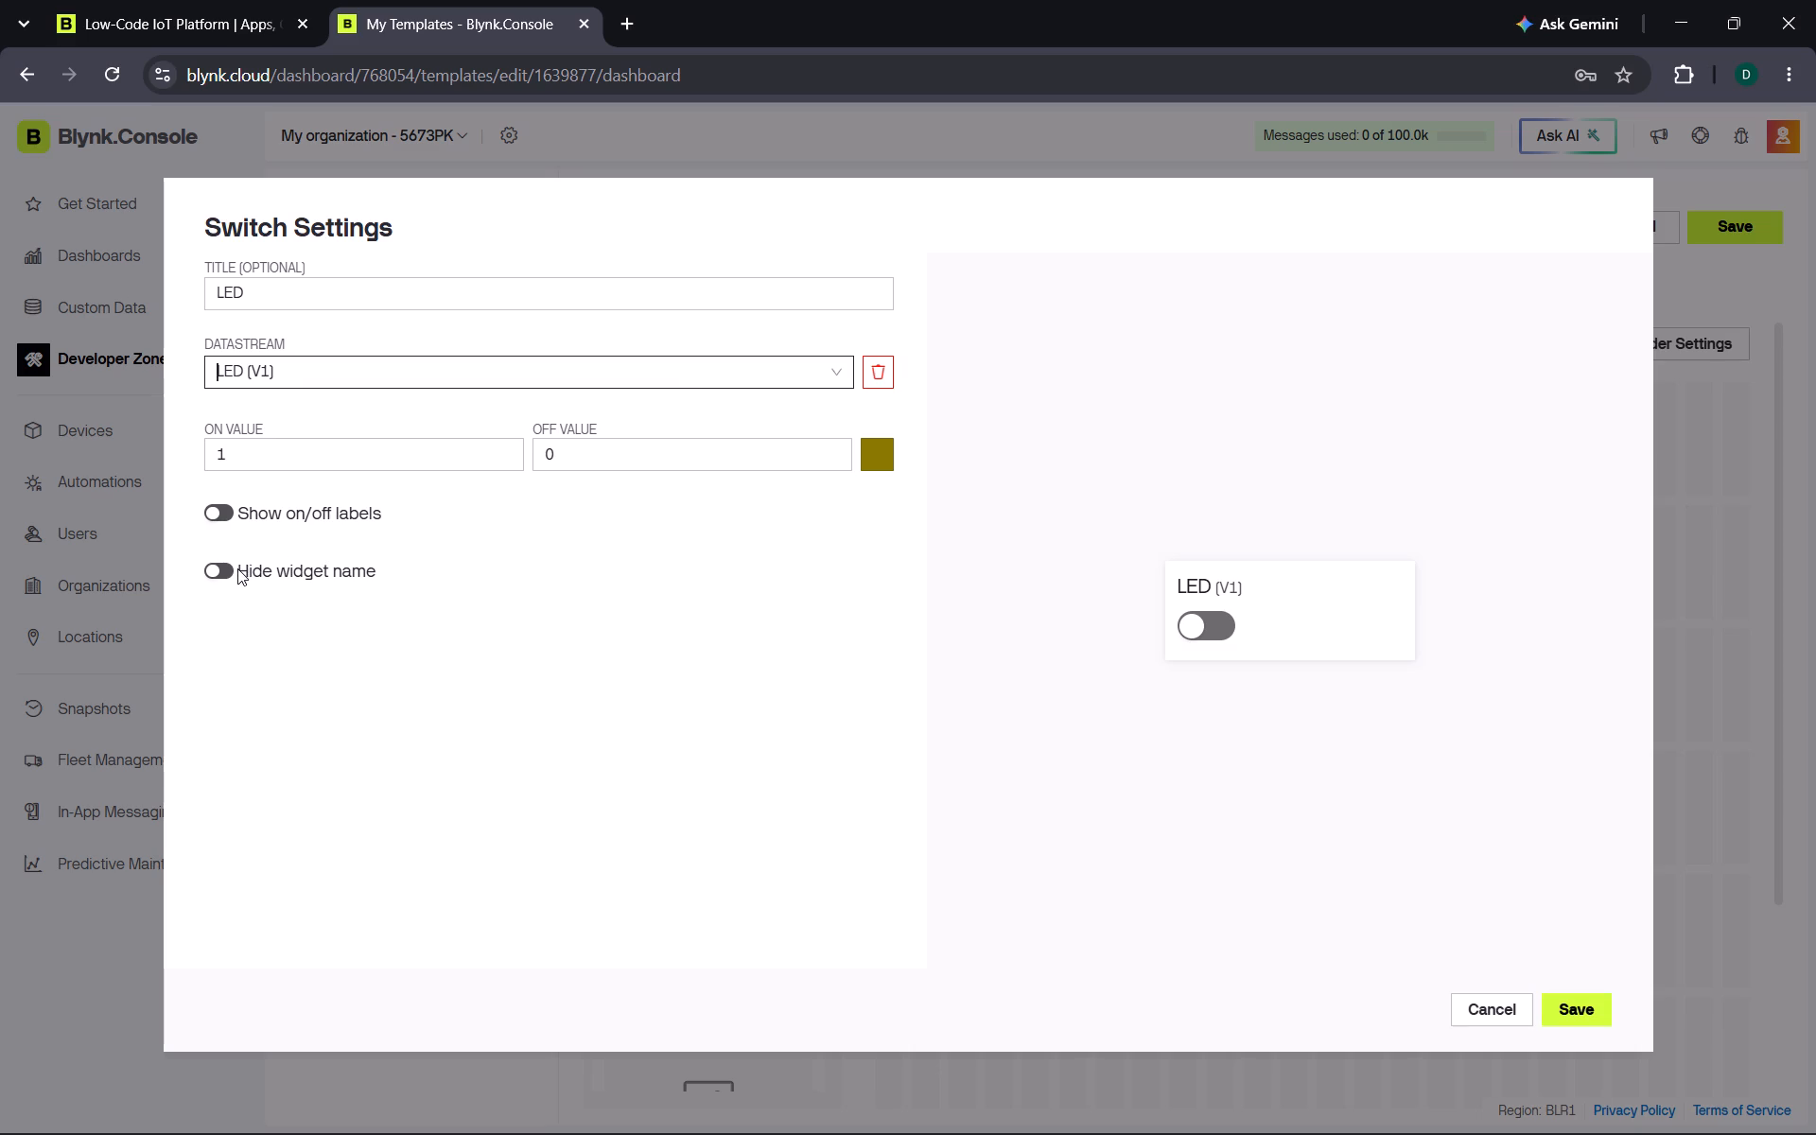
left_click(231, 517)
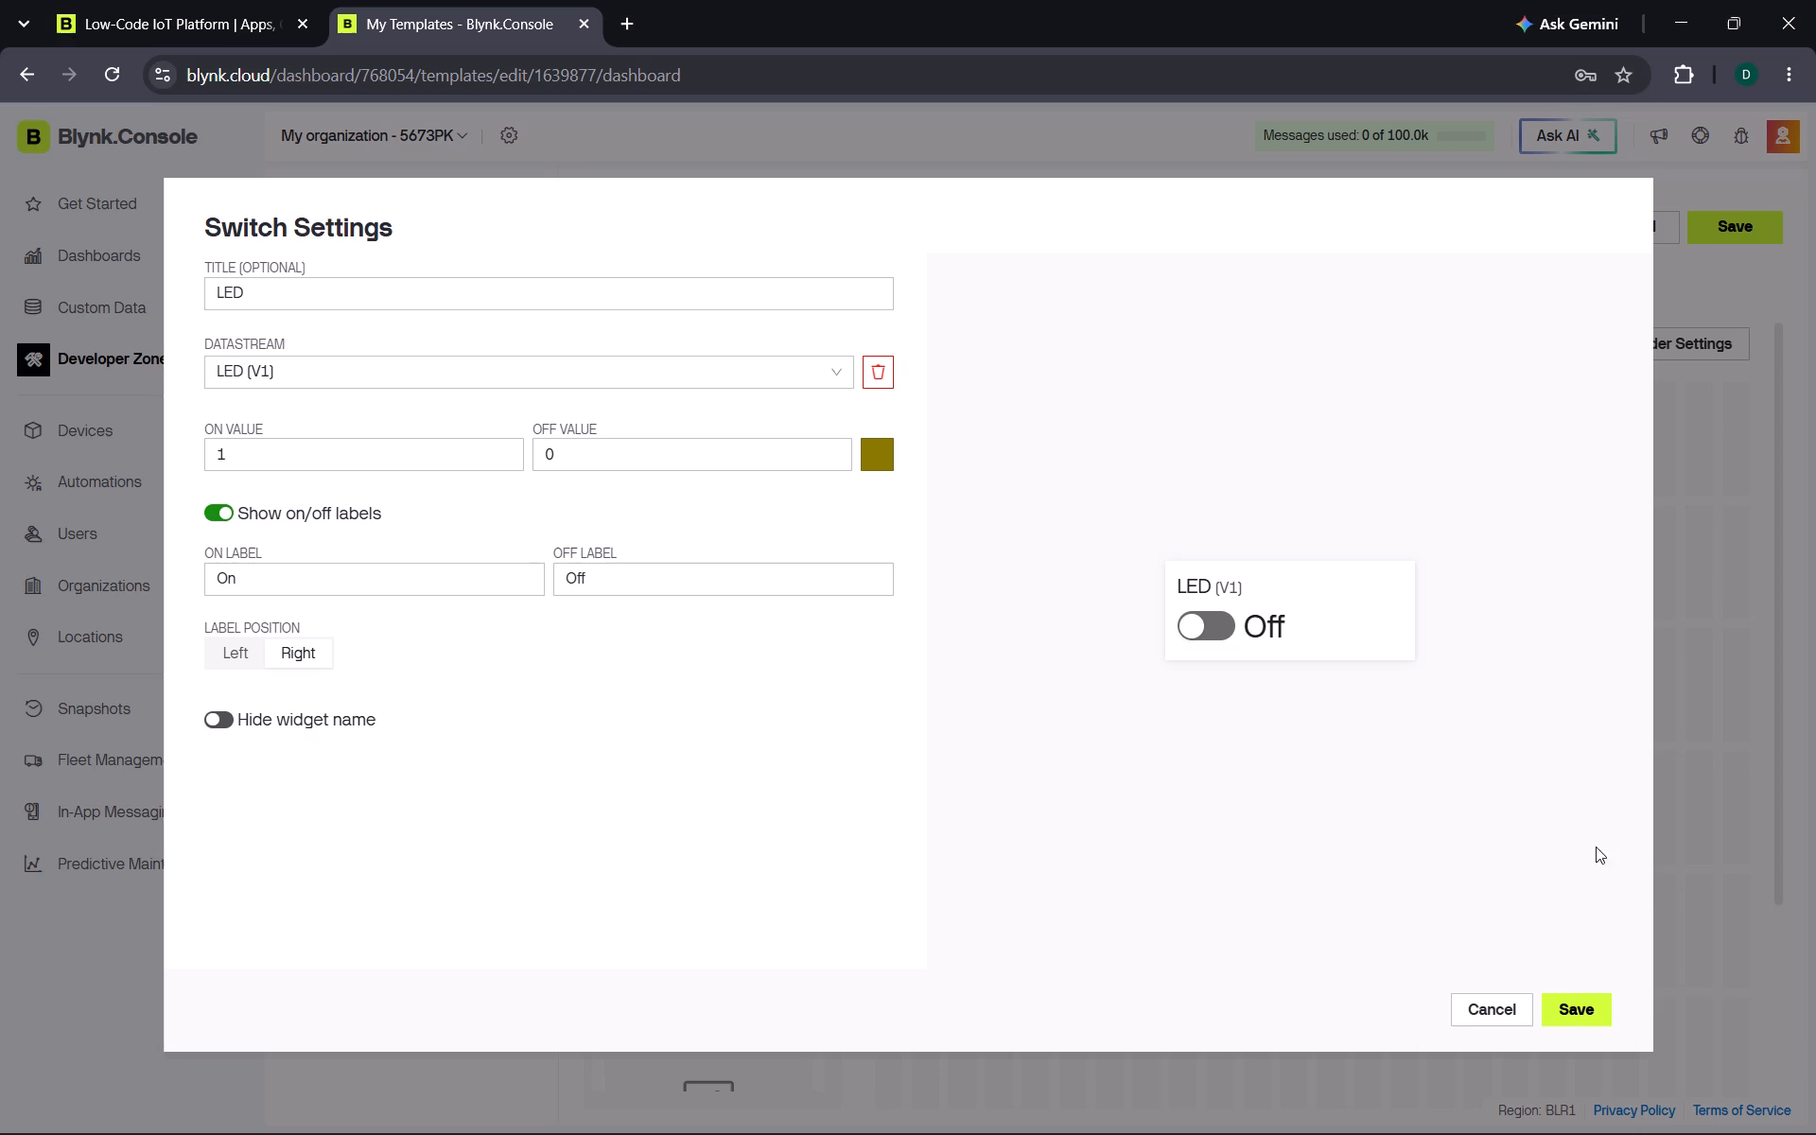
left_click(1193, 621)
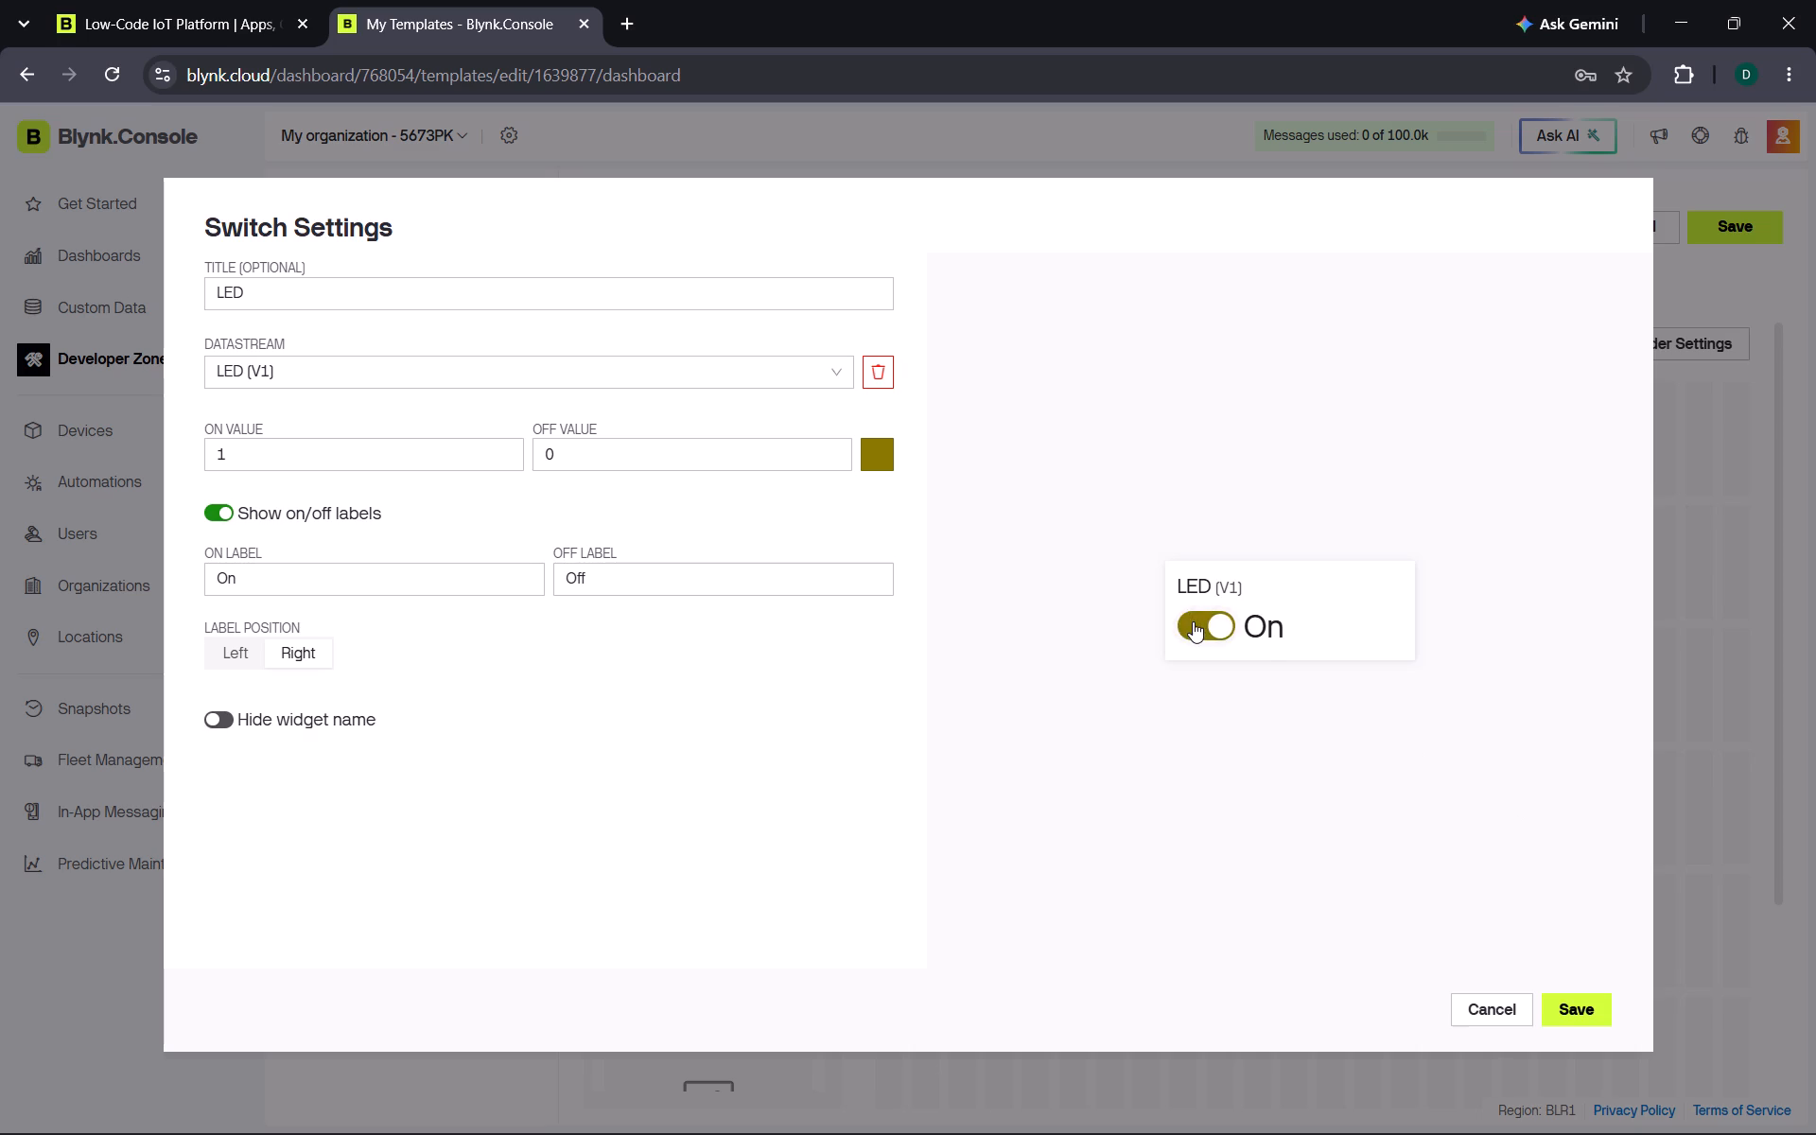
left_click(1193, 621)
left_click(1584, 1019)
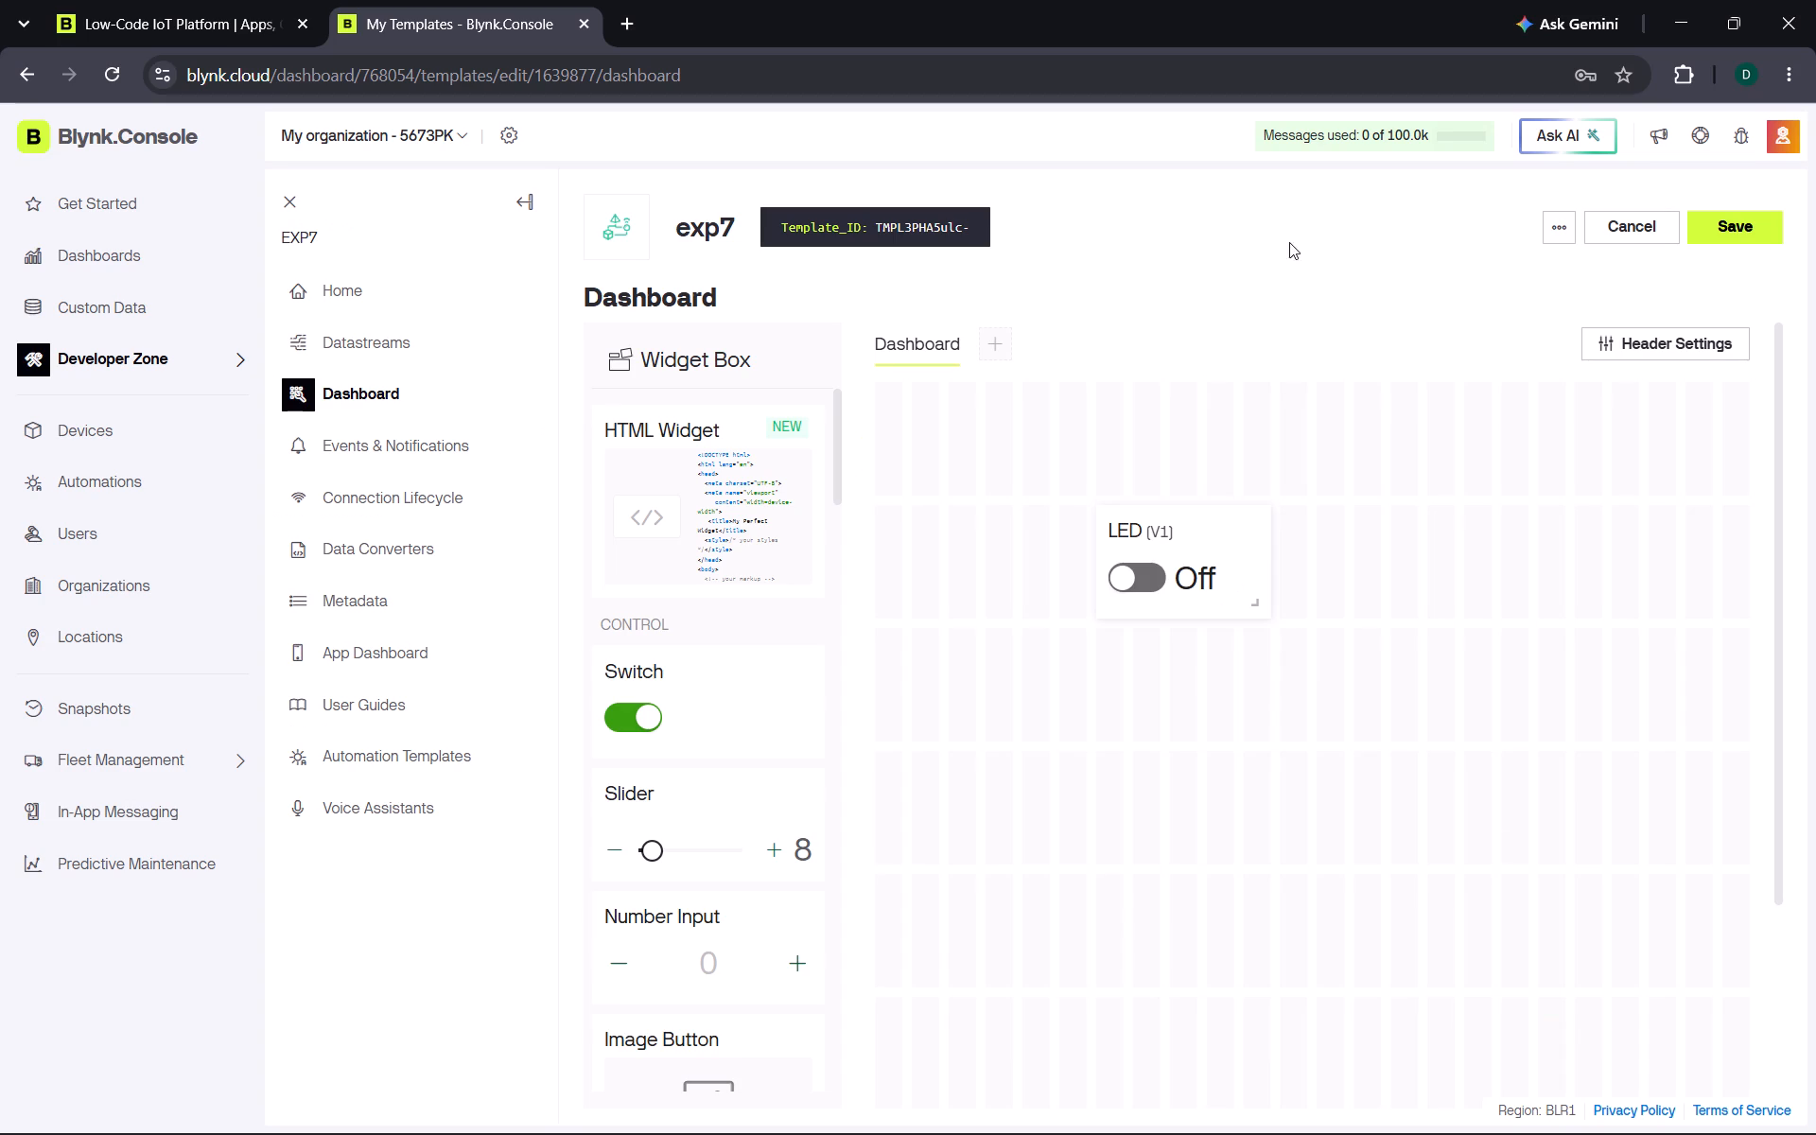
Save the exp7 template's changes and finish editing without creating a device from the save dialog.
left_click(1753, 228)
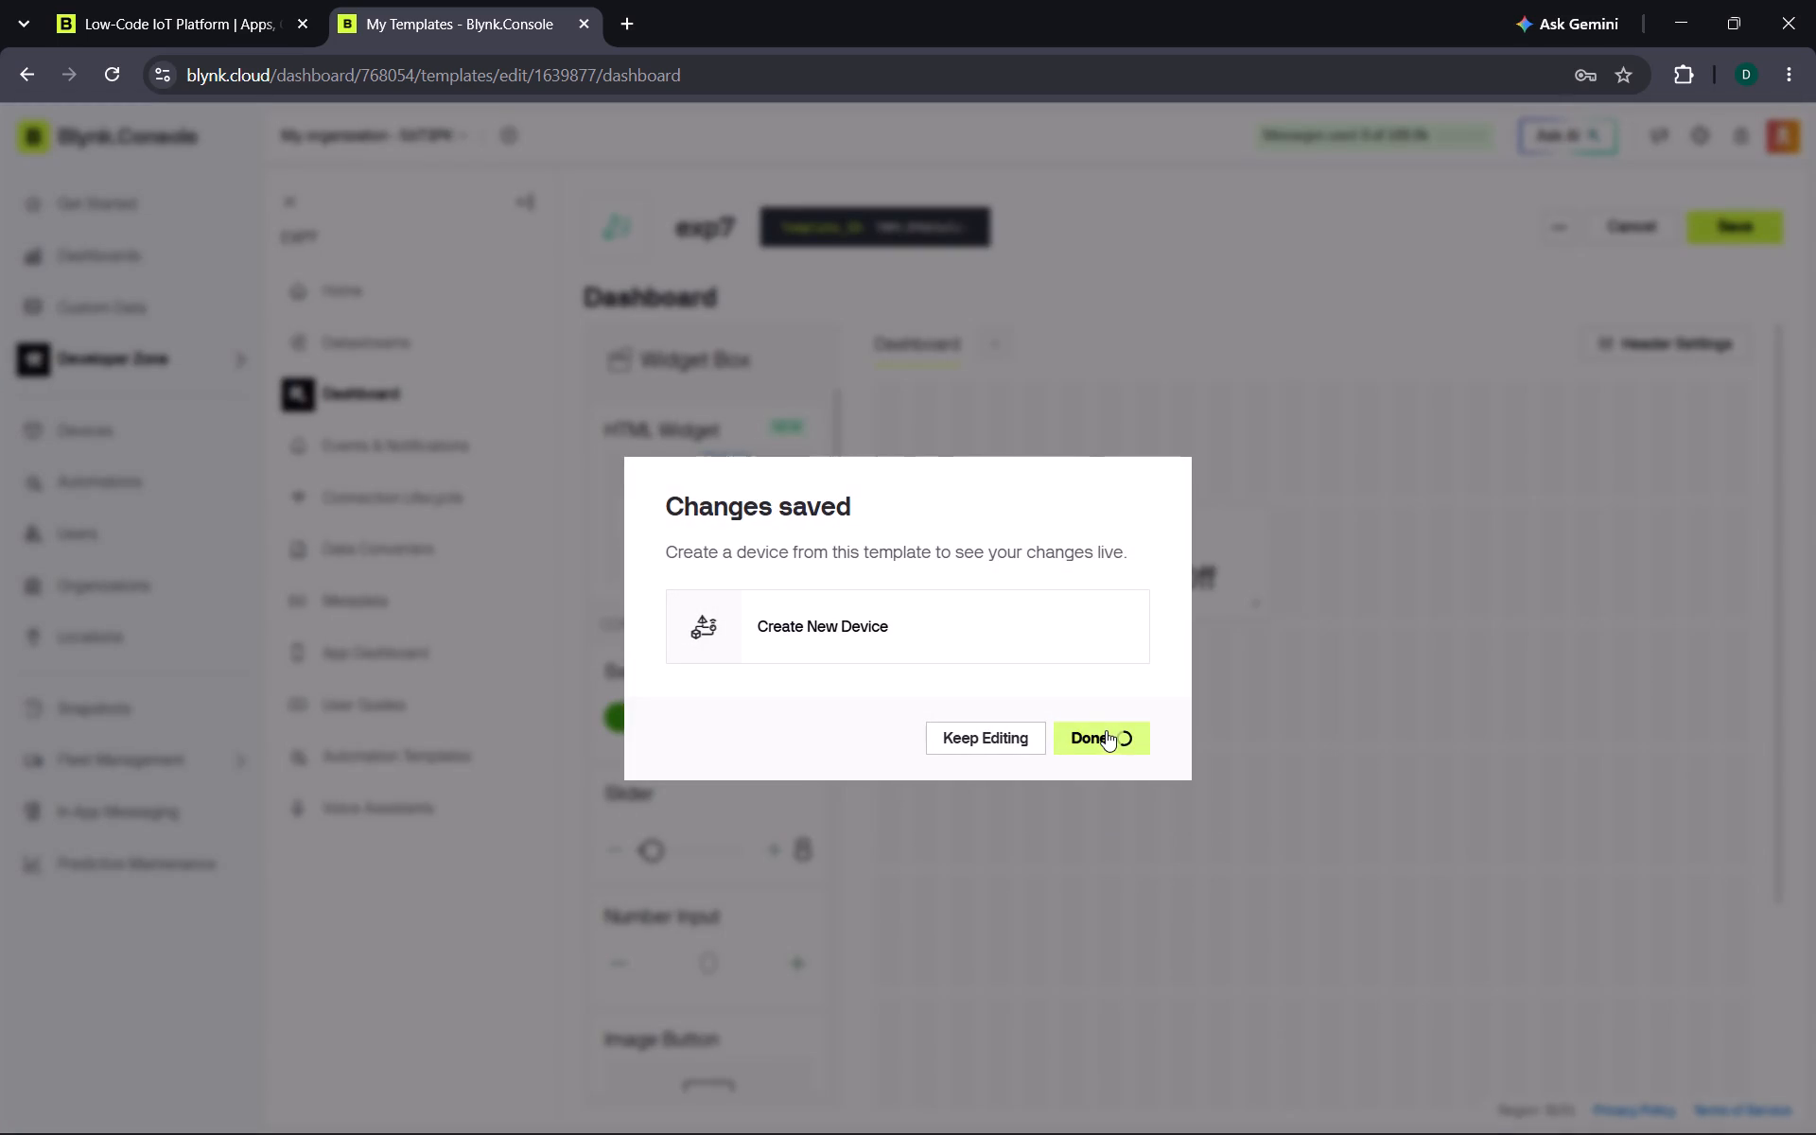
left_click(1106, 727)
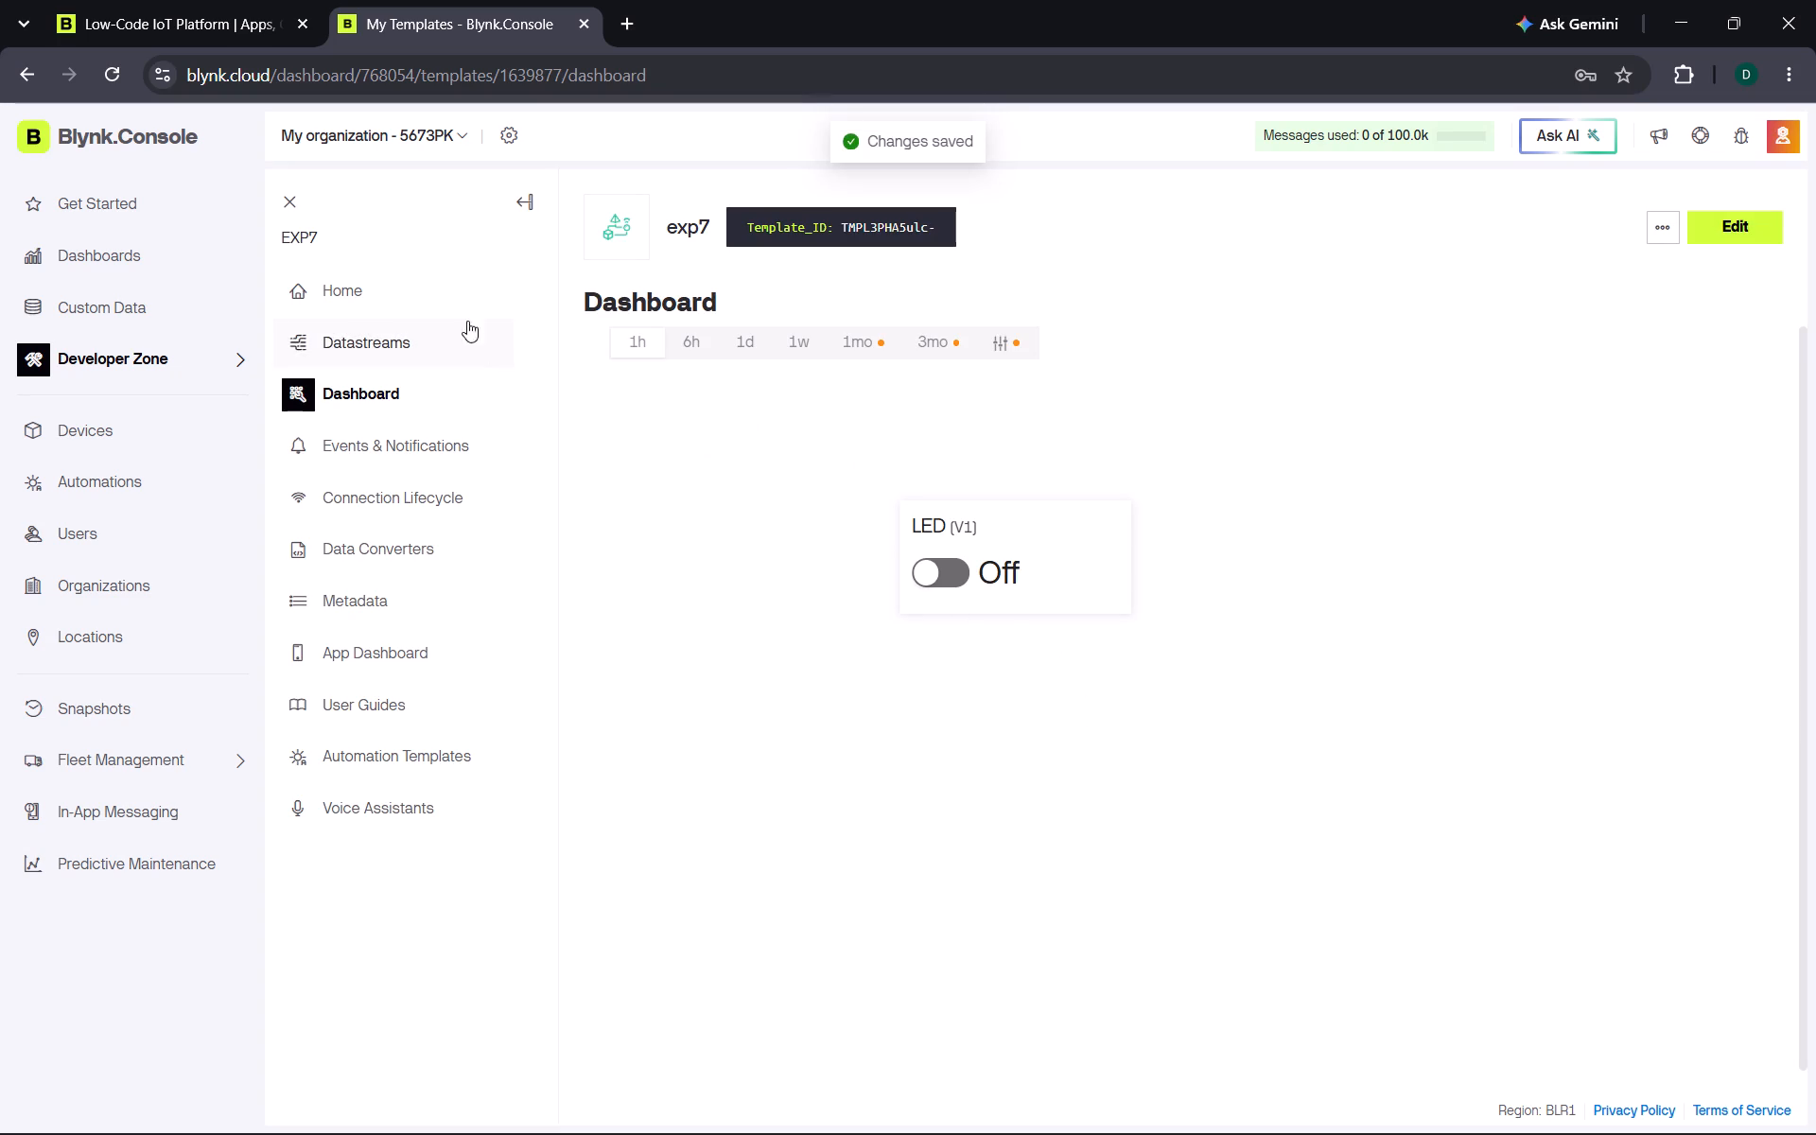
Add the first device to the exp7 template from its home page, keeping the name exp7.
left_click(425, 287)
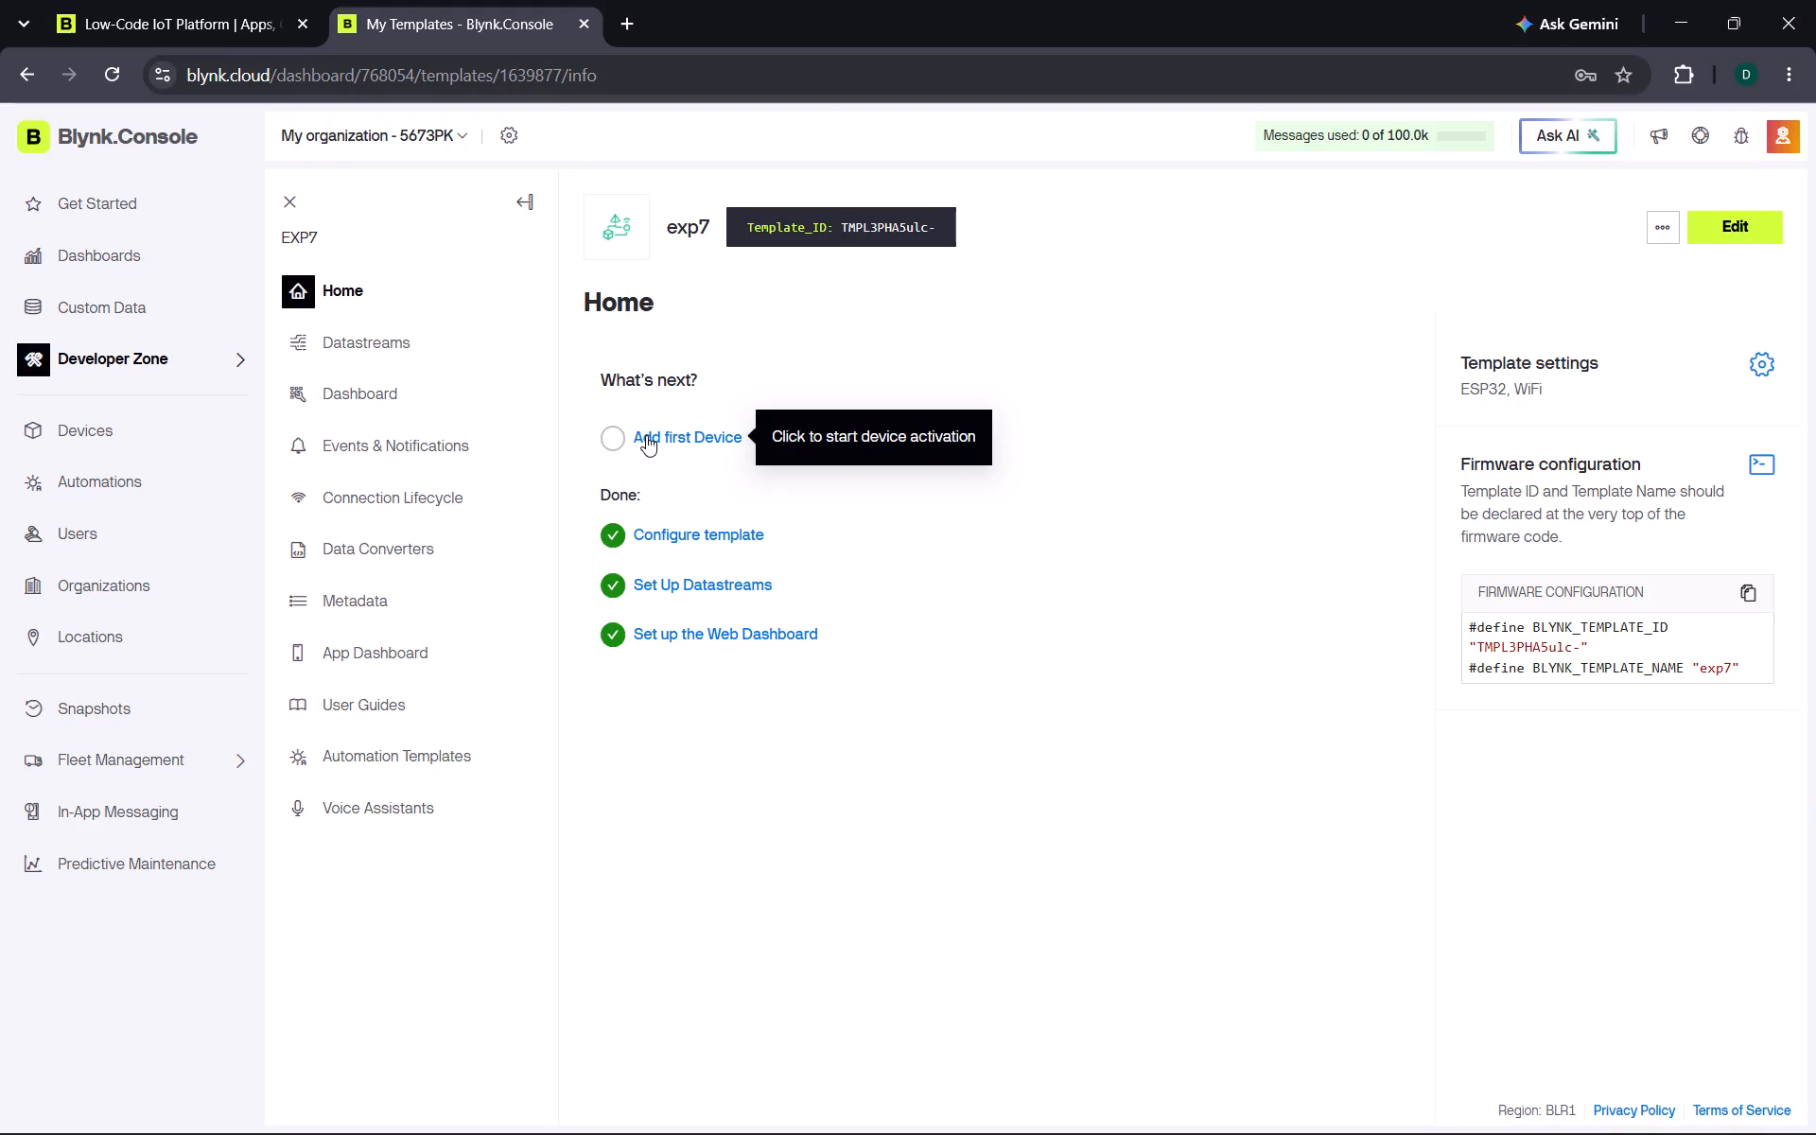
left_click(645, 434)
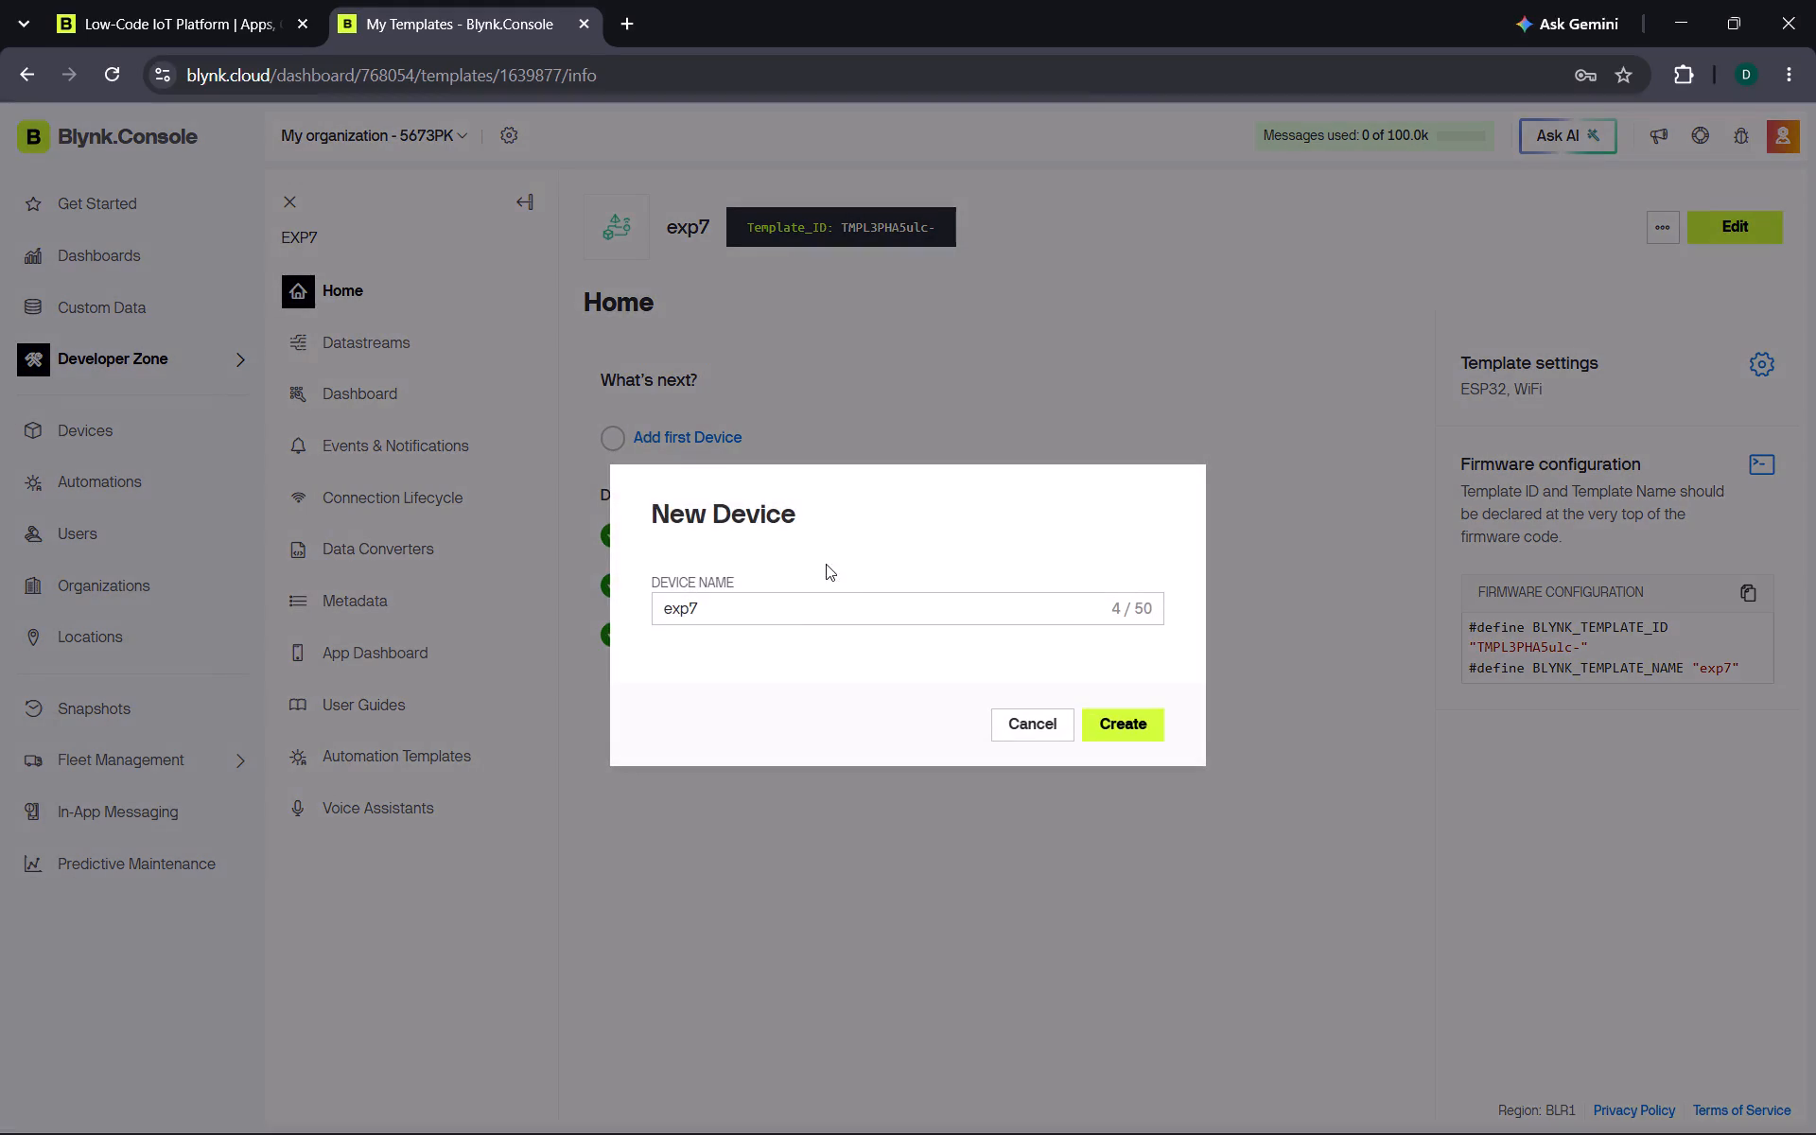
left_click(1118, 721)
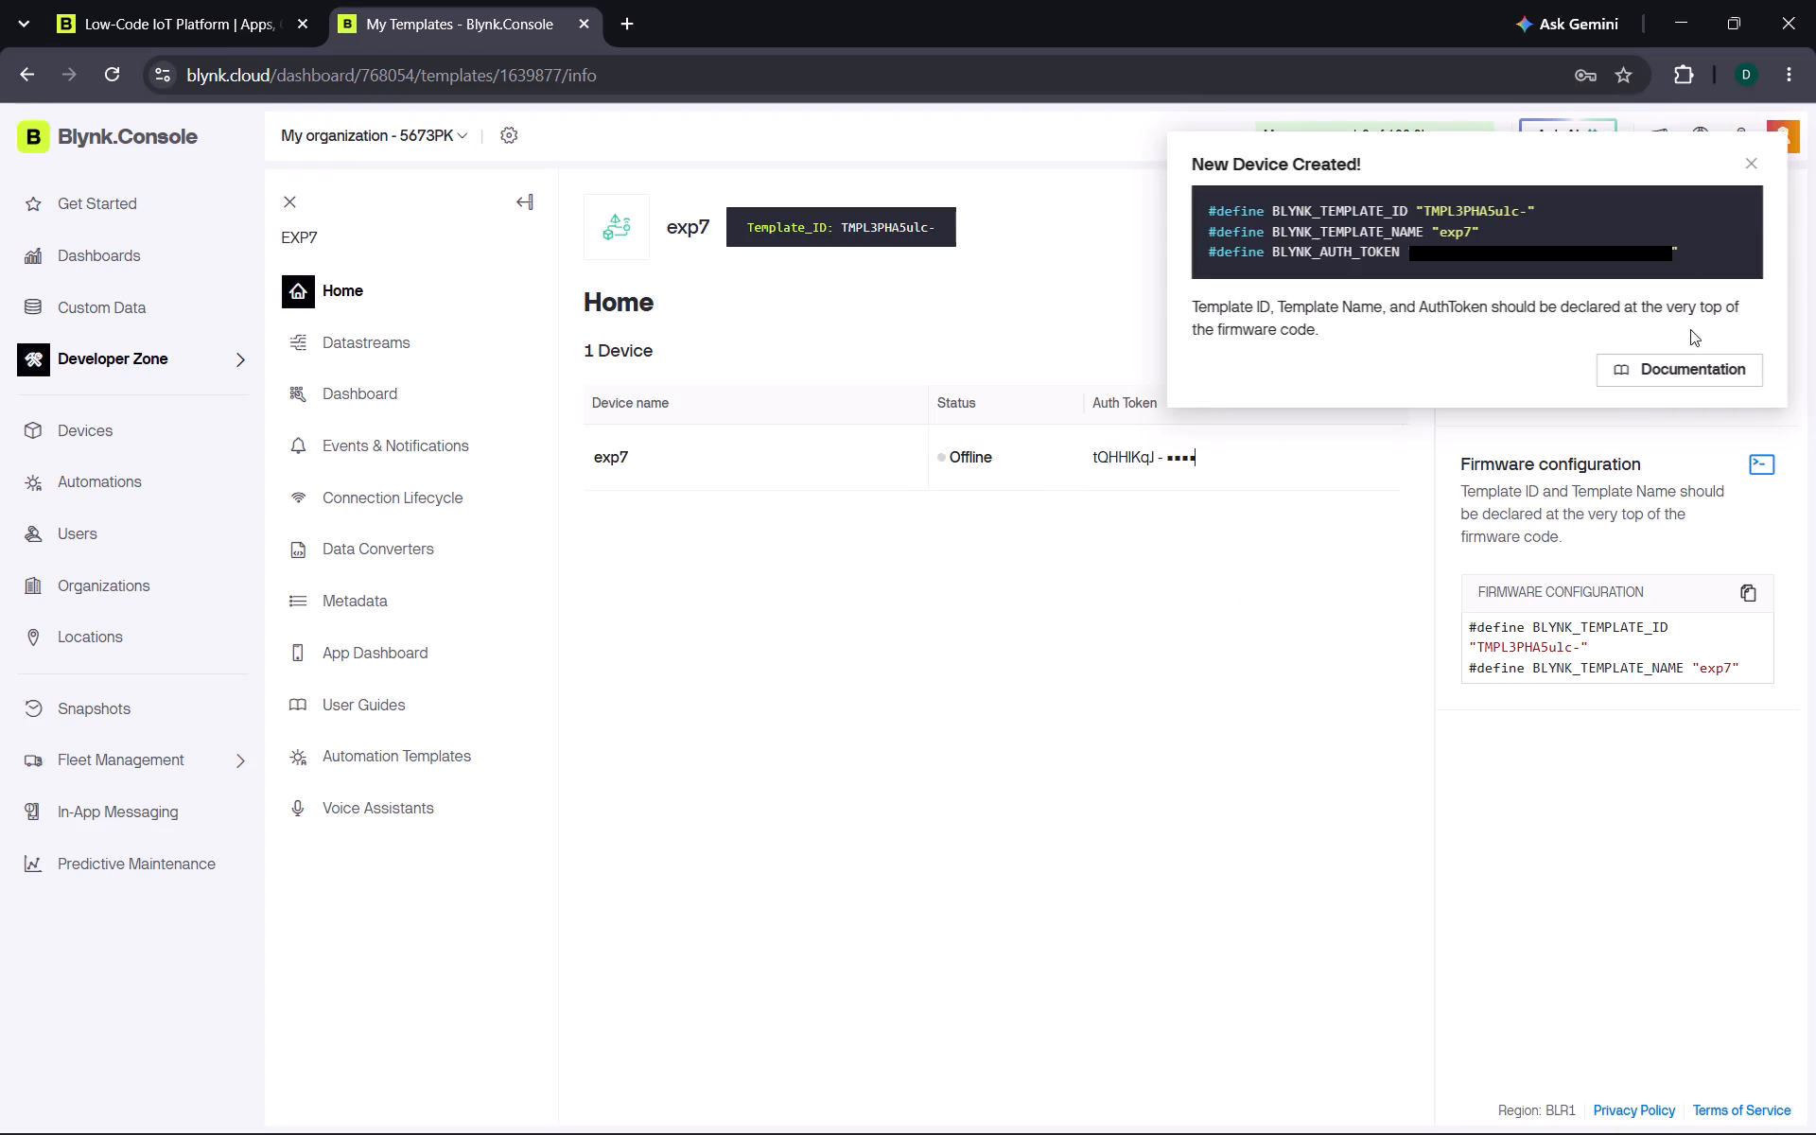
Open the new exp7 device's dashboard and test its LED switch by toggling it on and off.
left_click(654, 442)
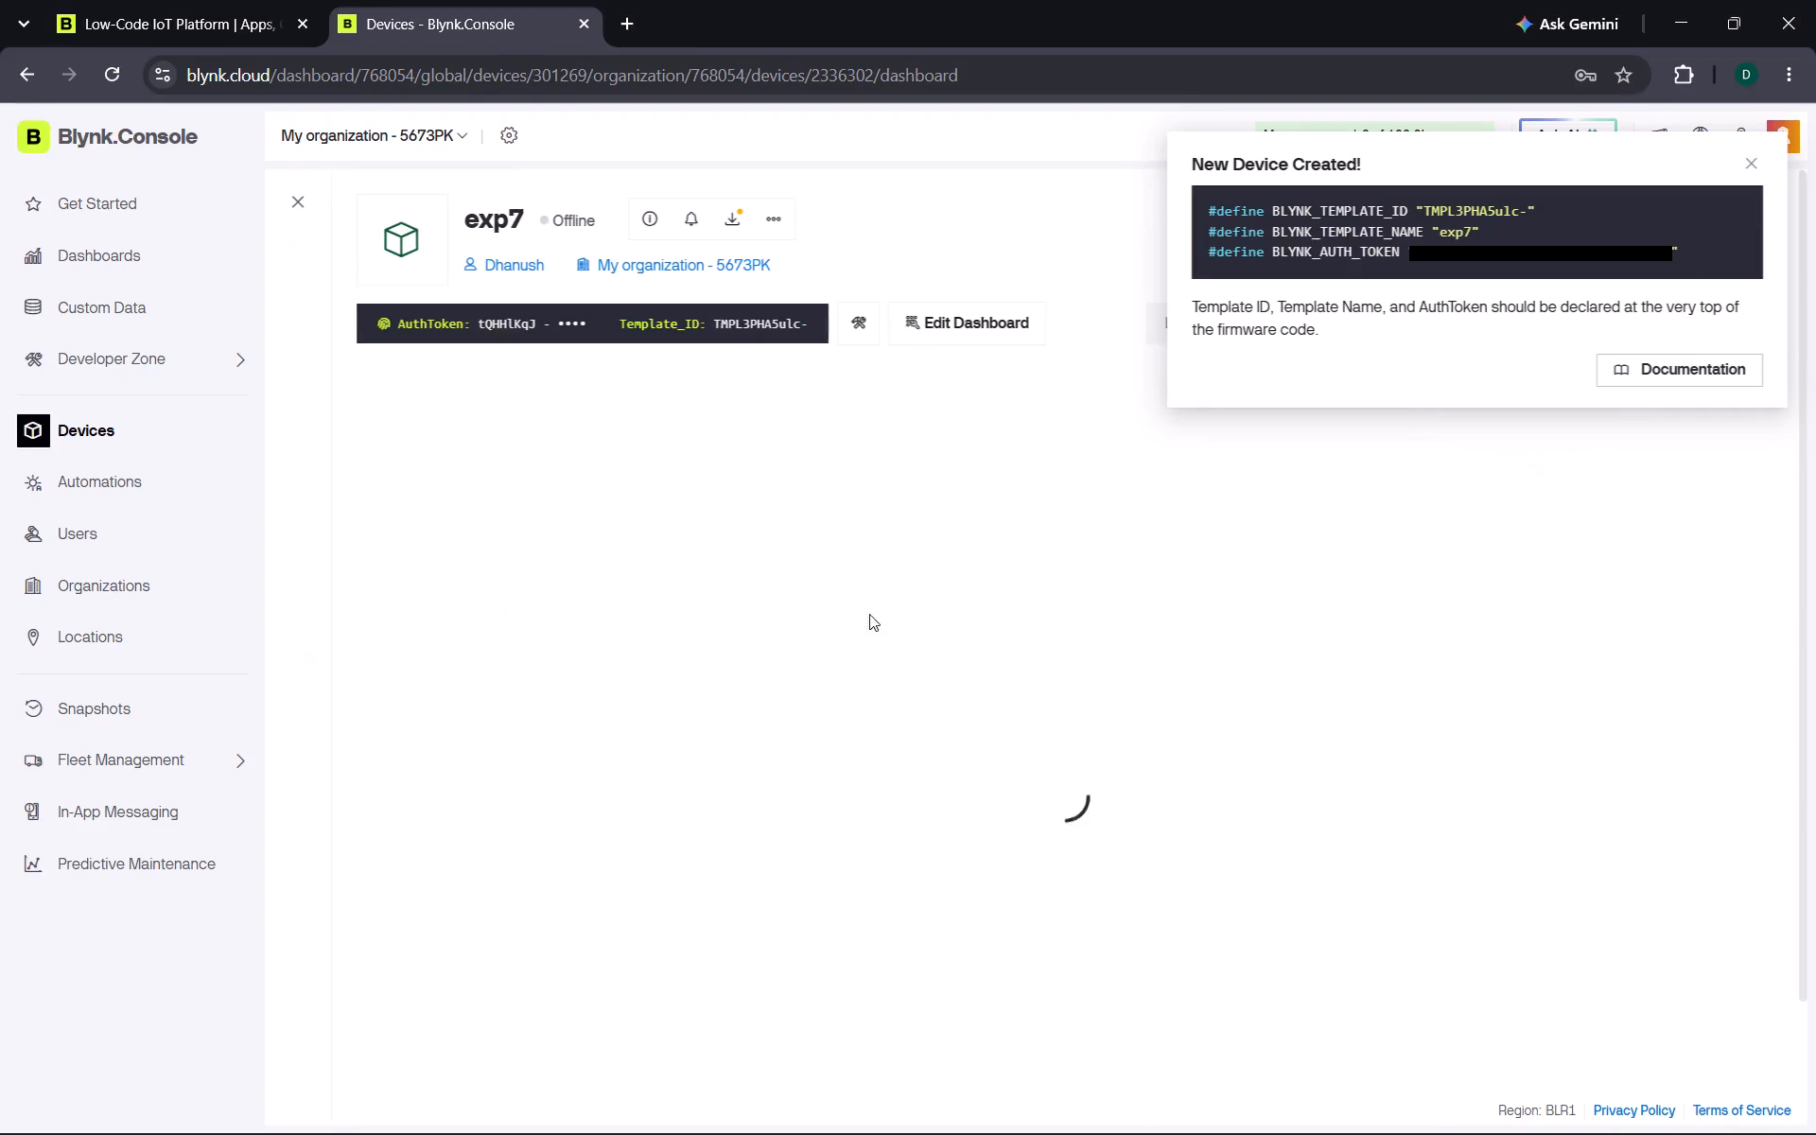
left_click(755, 563)
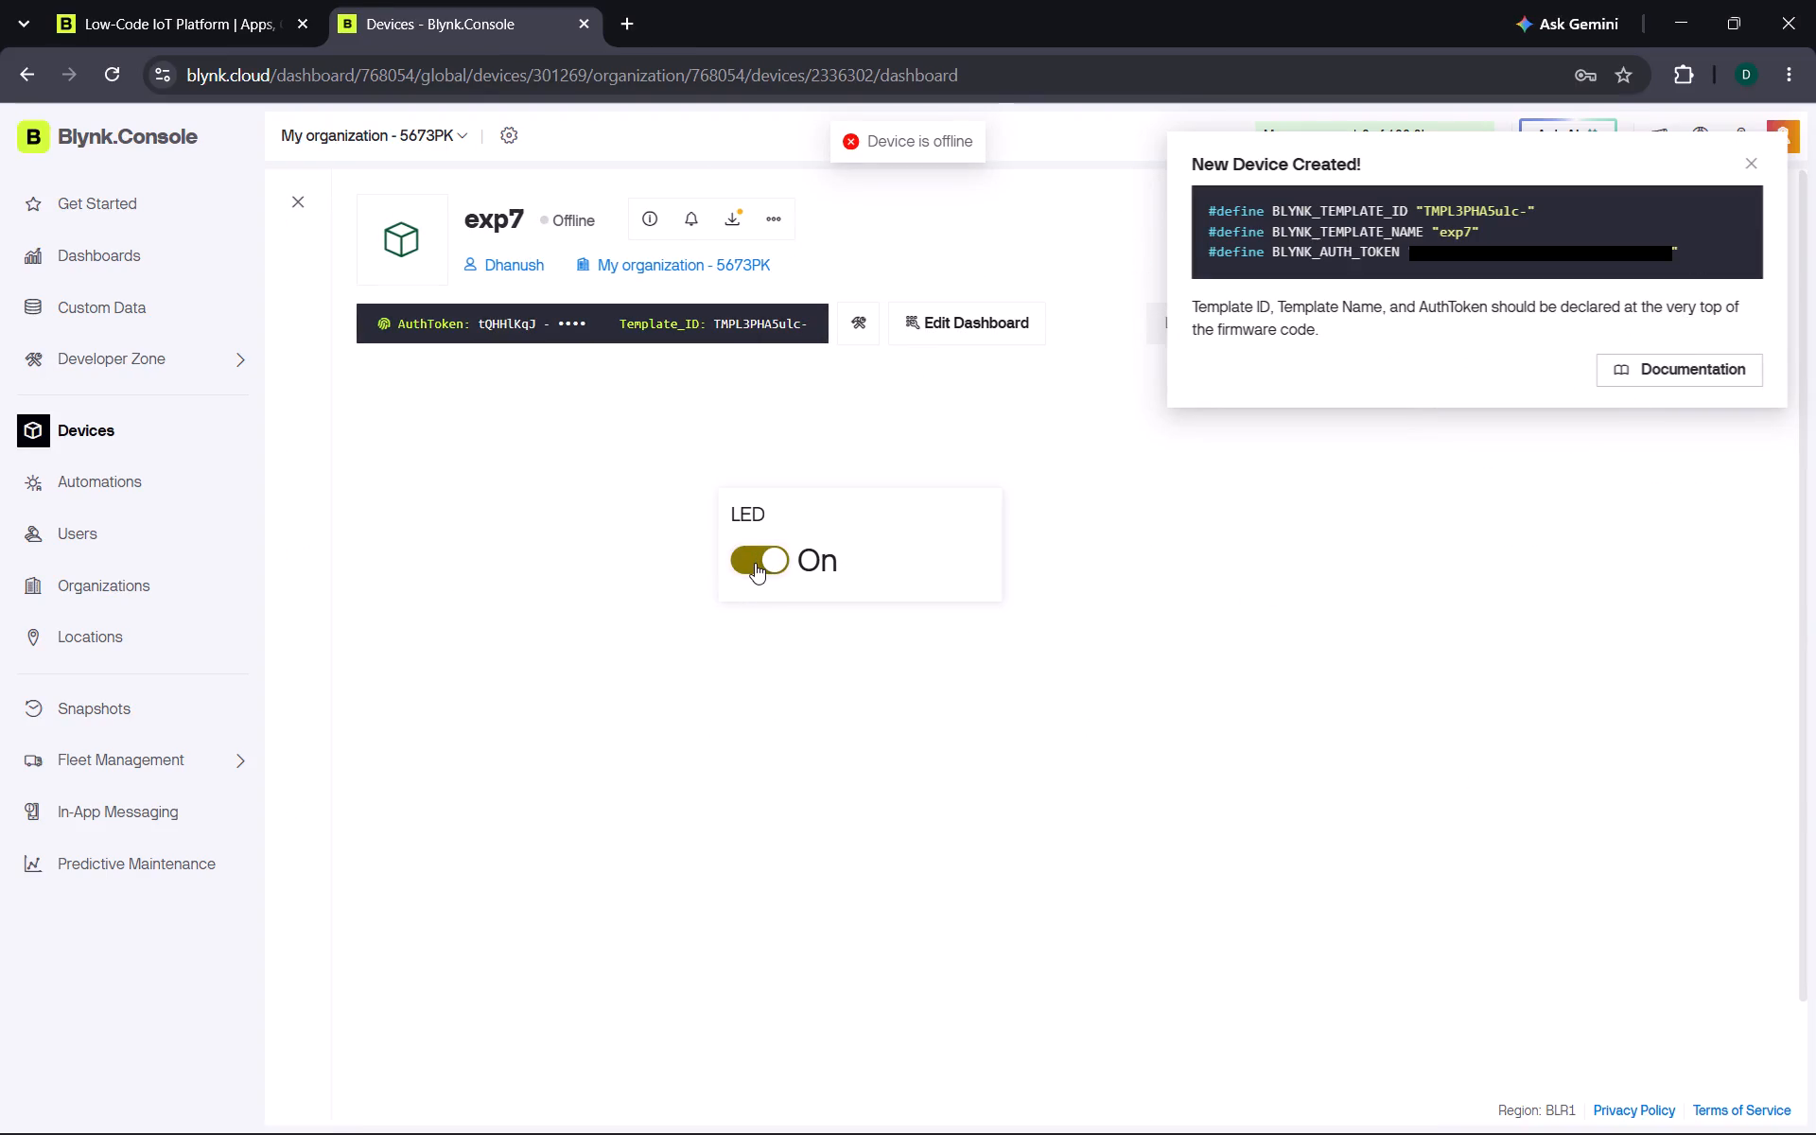
left_click(755, 563)
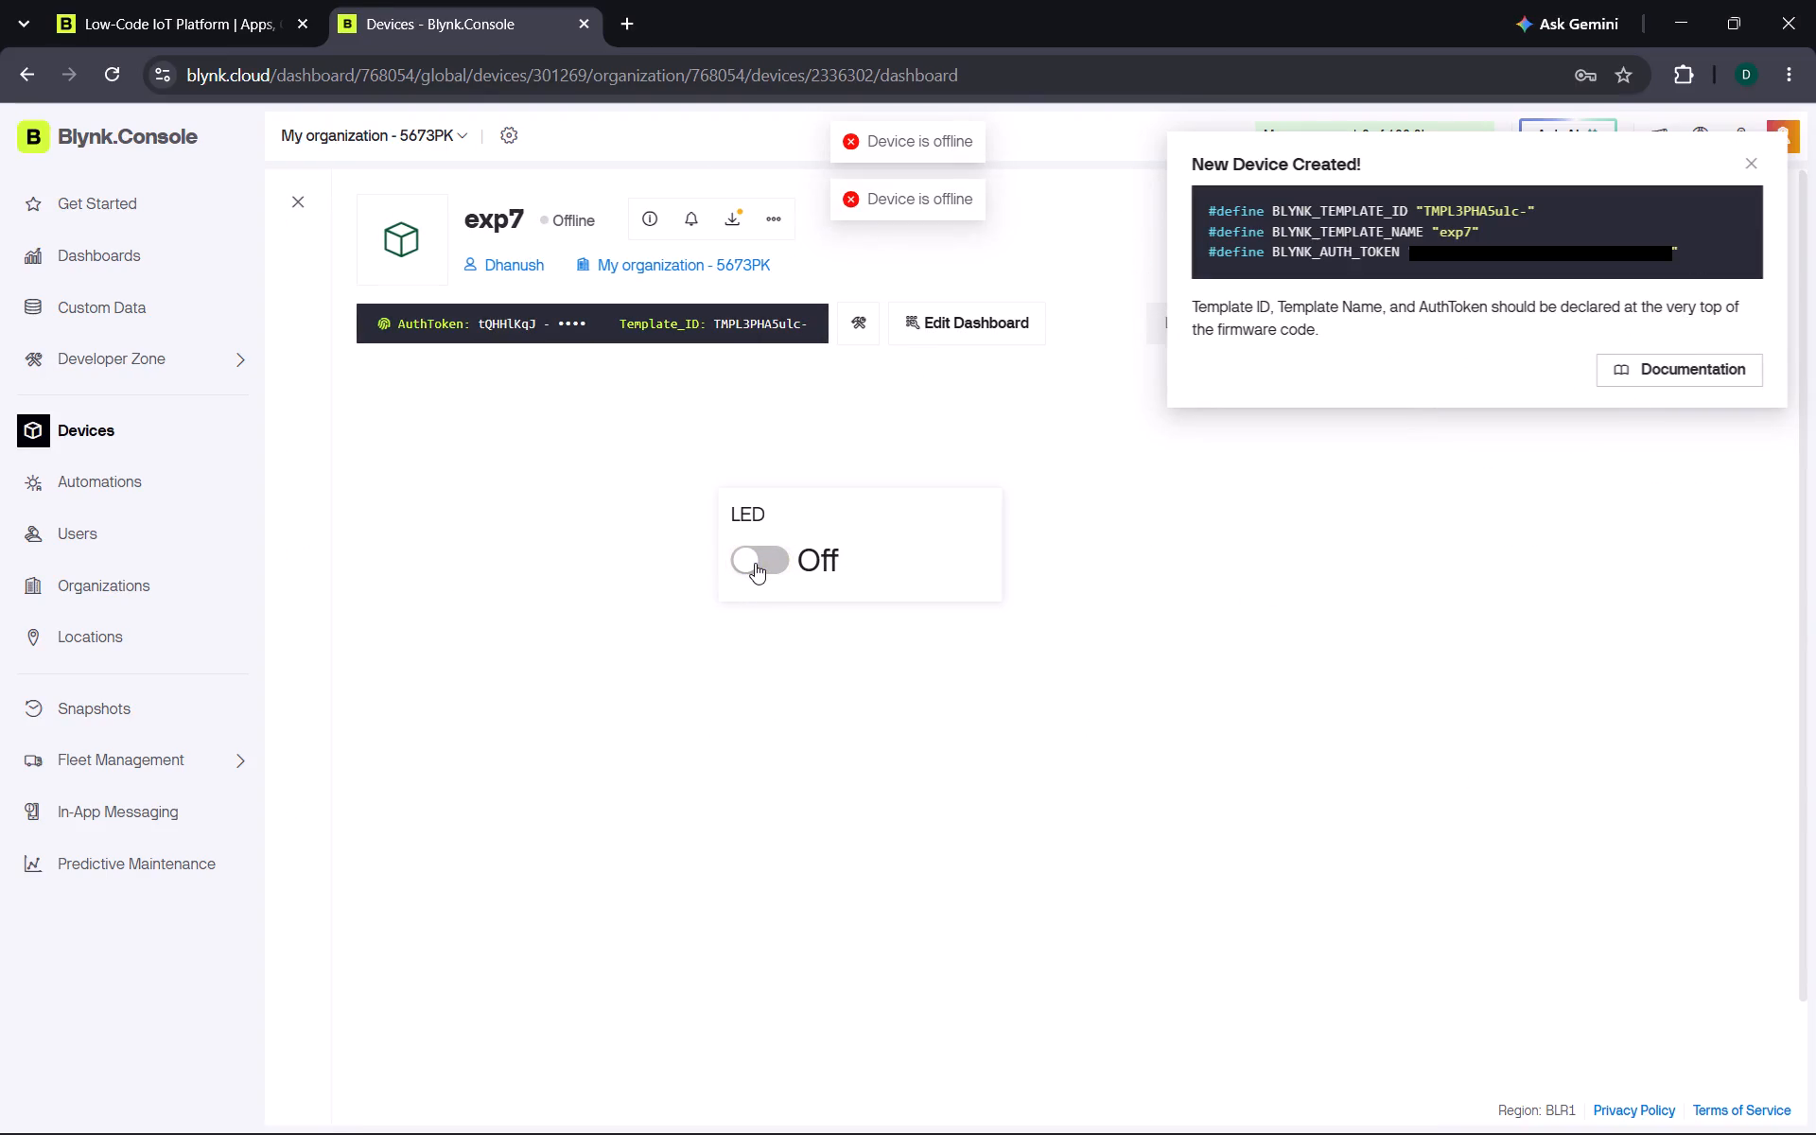